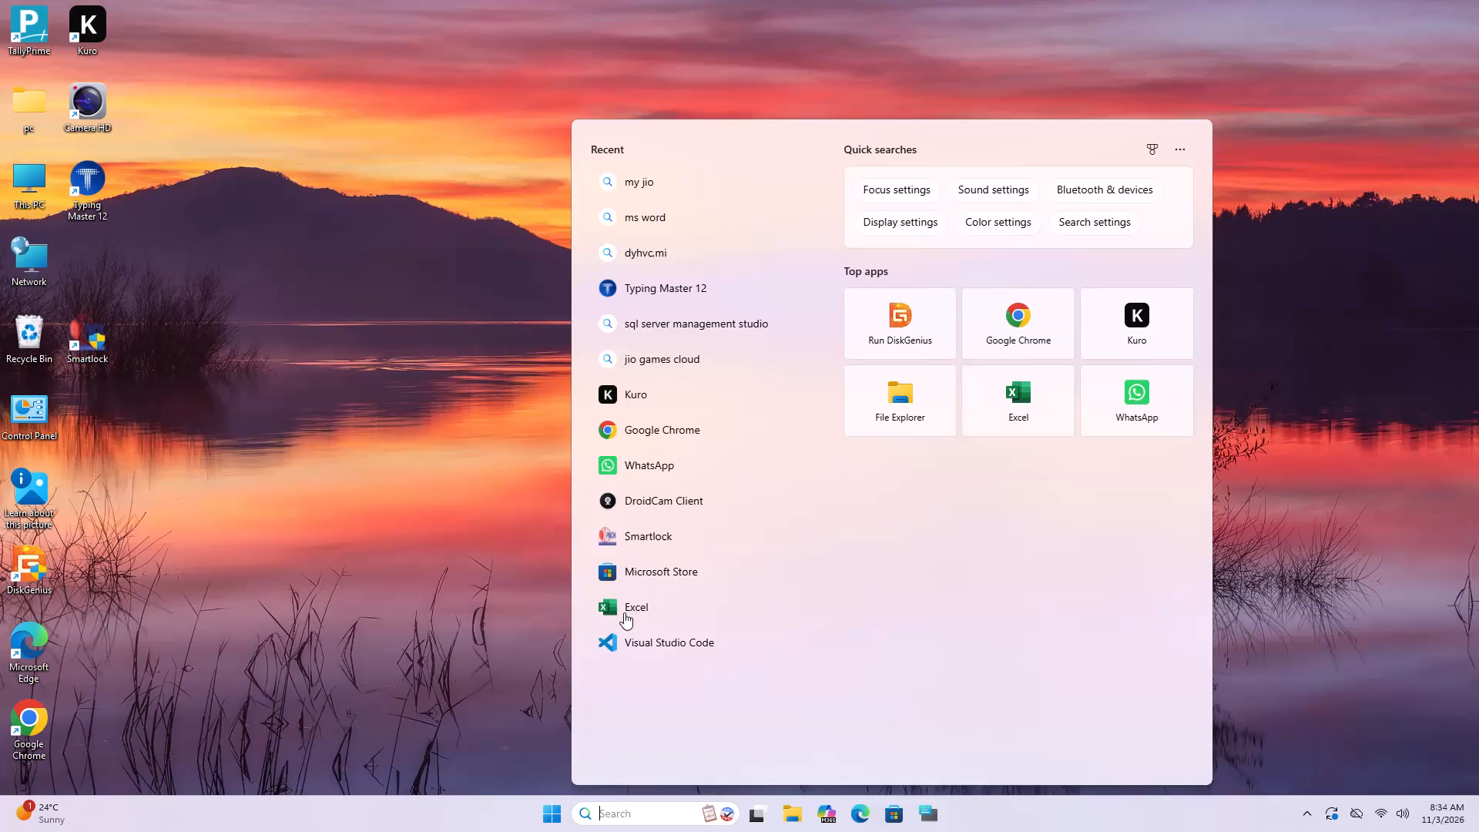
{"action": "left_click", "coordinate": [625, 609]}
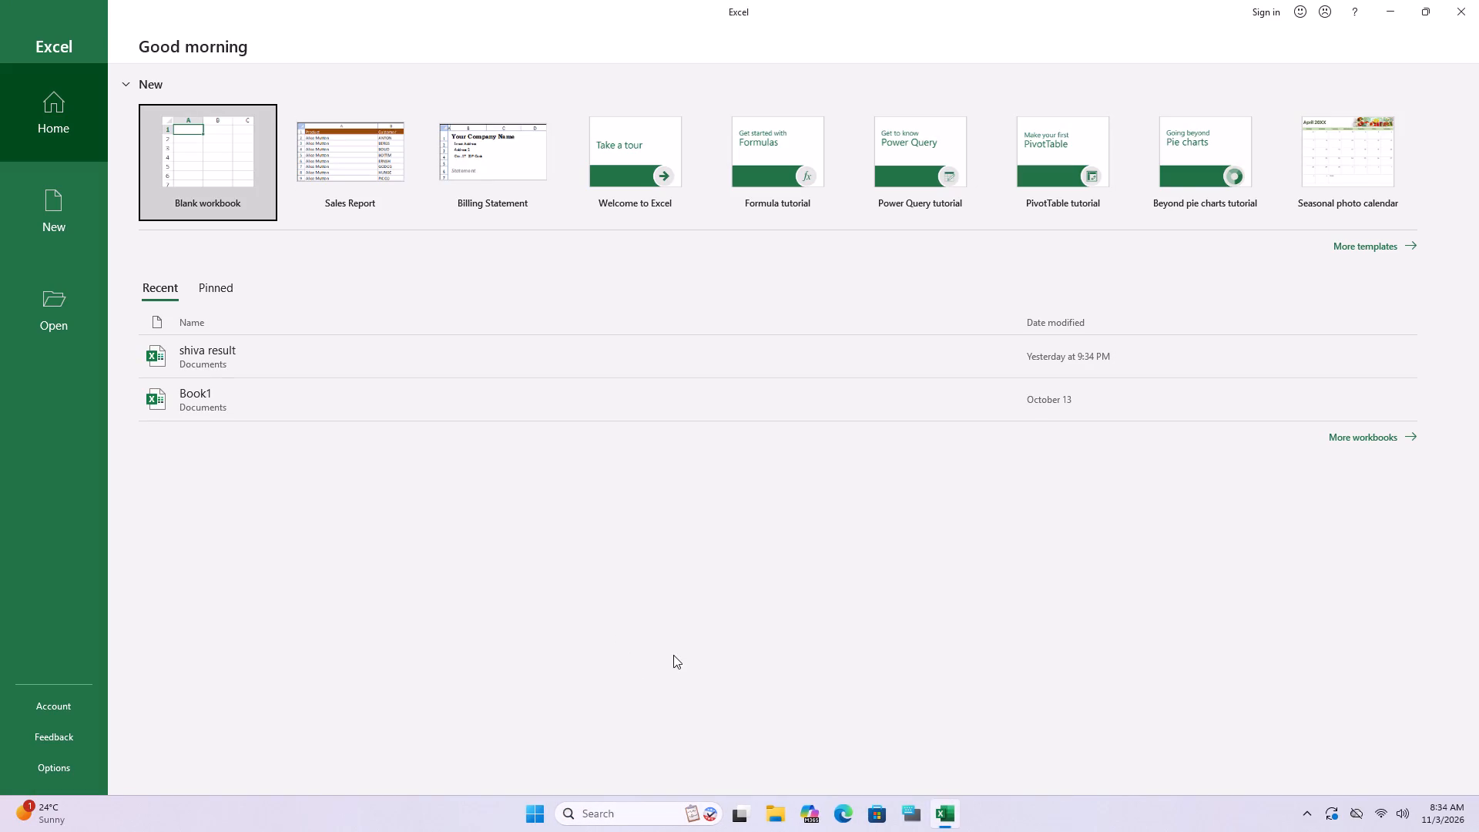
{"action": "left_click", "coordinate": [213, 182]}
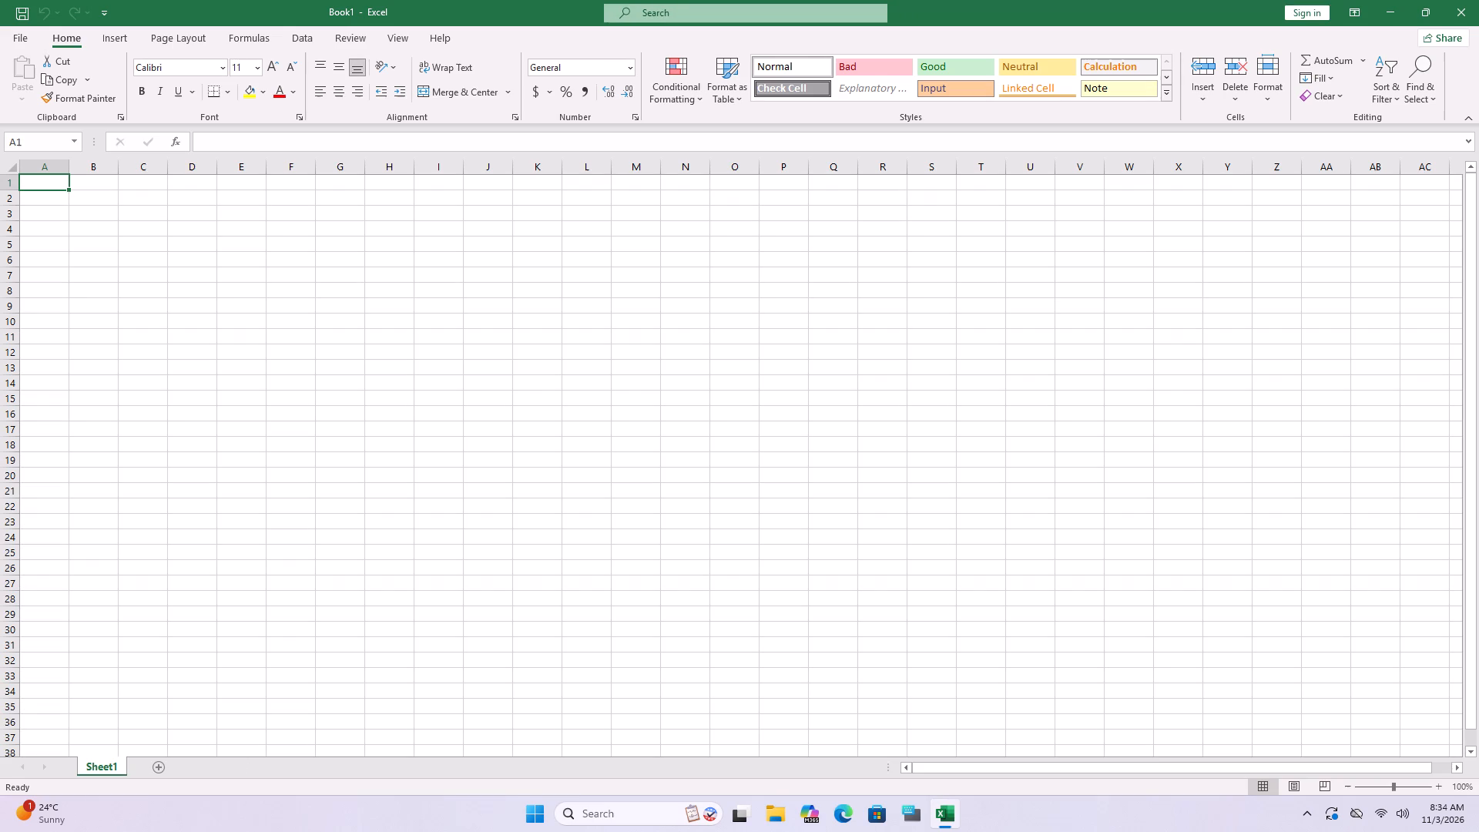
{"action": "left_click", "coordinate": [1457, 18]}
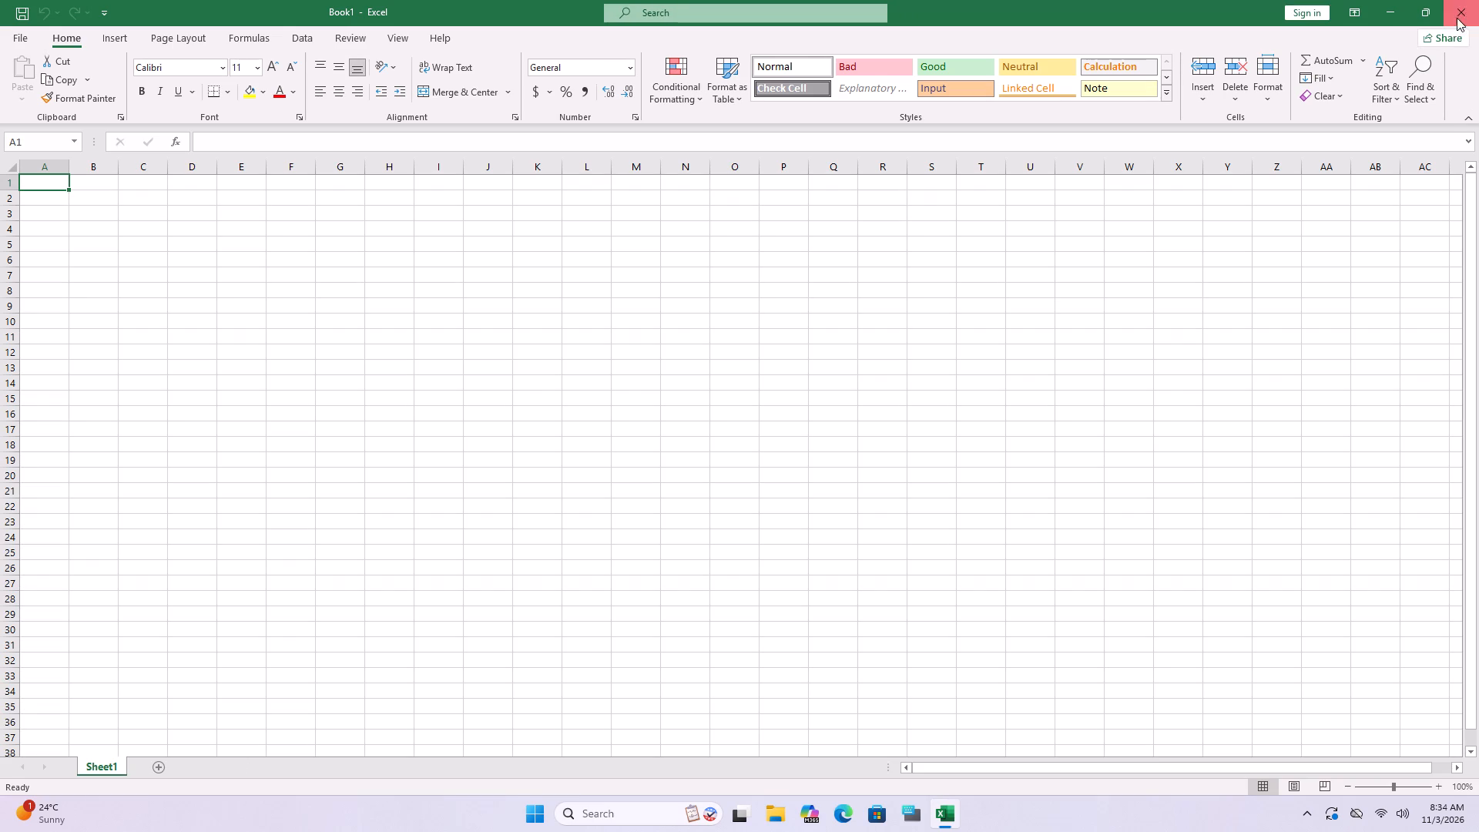
Open the recent workbook "shiva result" in Excel.
{"action": "left_click", "coordinate": [593, 819]}
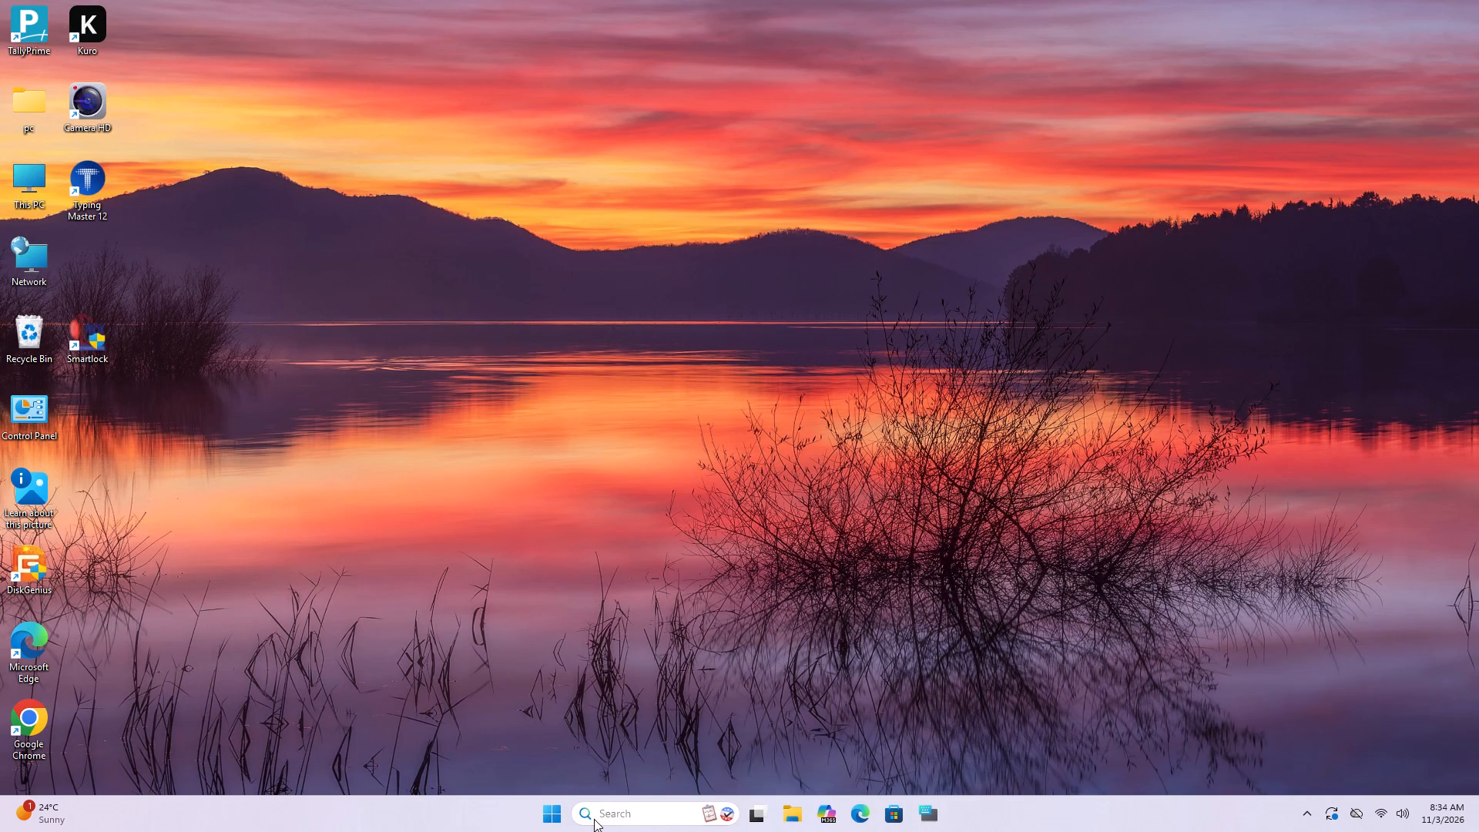
{"action": "left_click", "coordinate": [642, 609]}
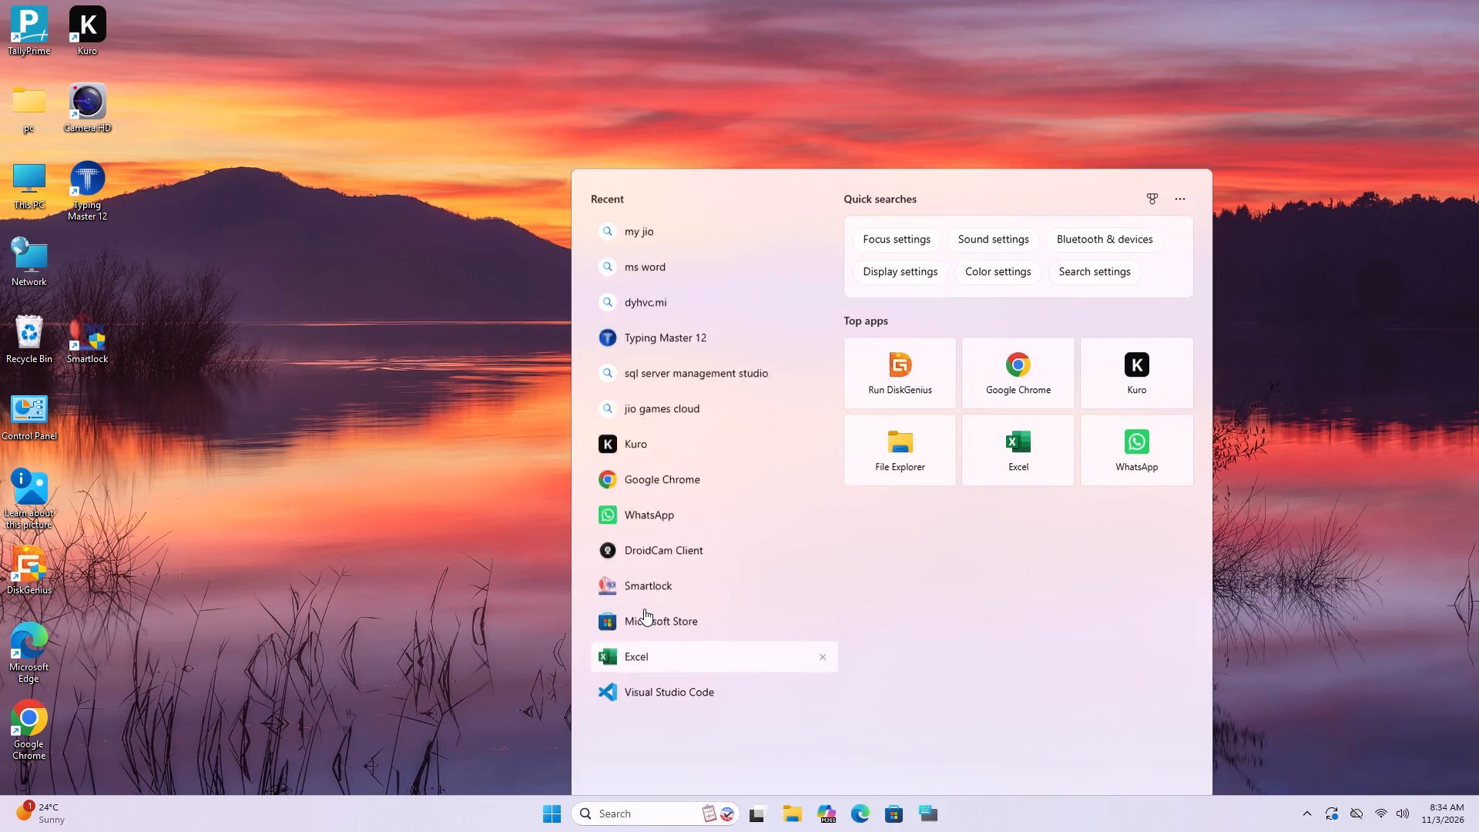
{"action": "left_click", "coordinate": [245, 357]}
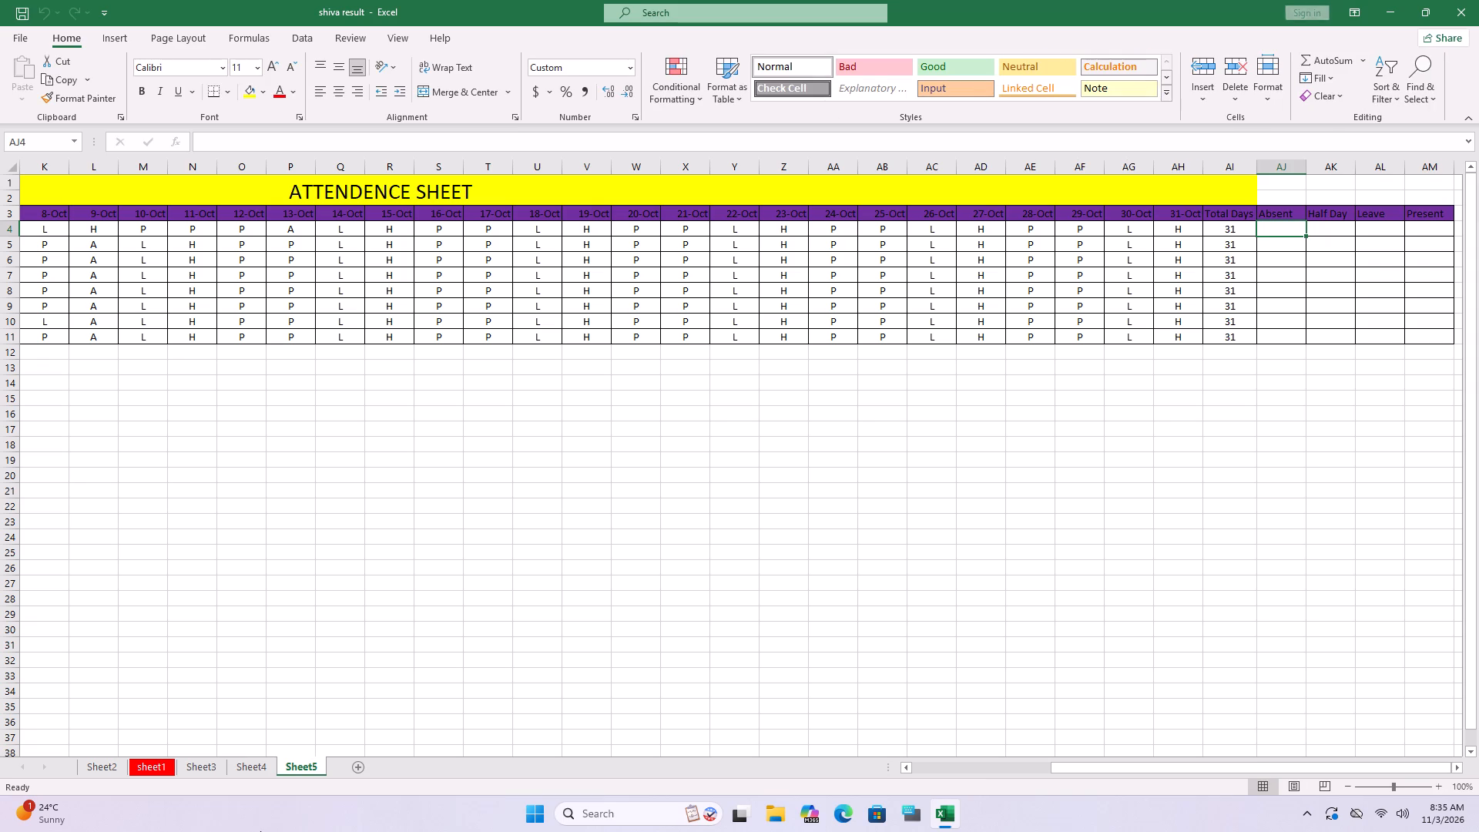
Add a new blank worksheet after Sheet5.
{"action": "left_click", "coordinate": [350, 773]}
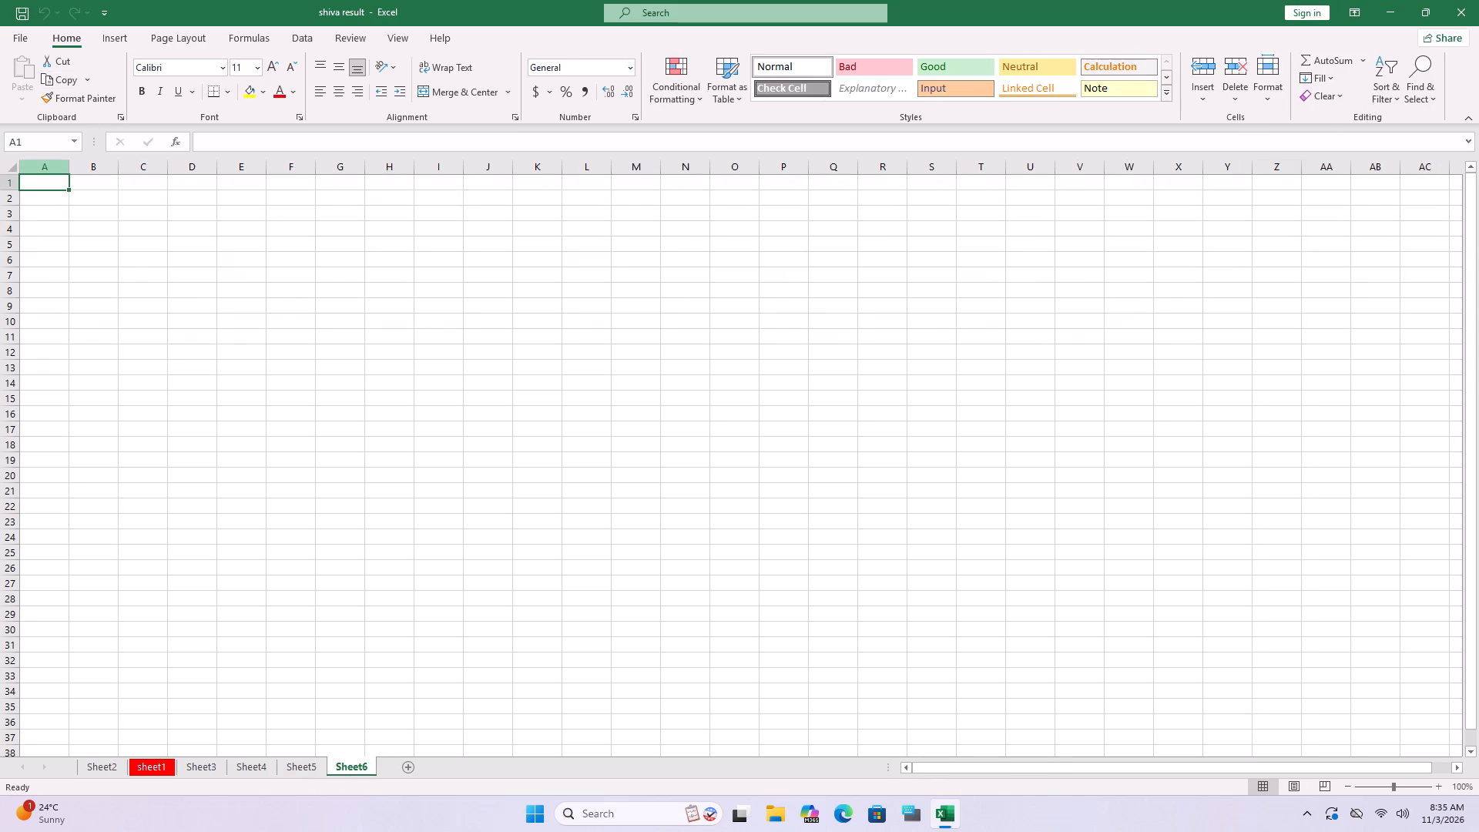
Enter the column headers S.no, Day and Date in cells B10 to D10 of the new sheet.
{"action": "triple_click", "coordinate": [60, 179]}
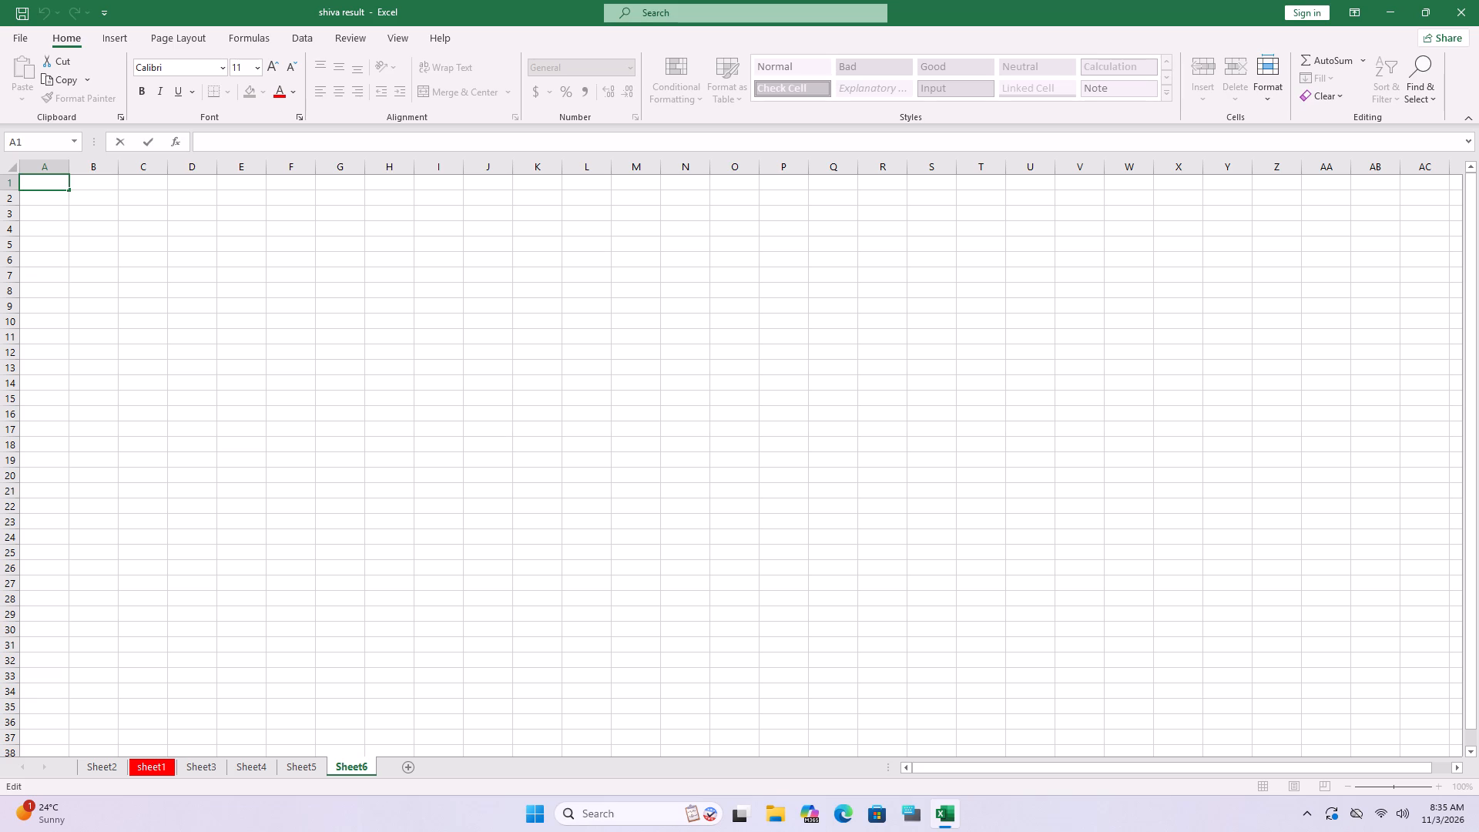
{"action": "left_click", "coordinate": [102, 244]}
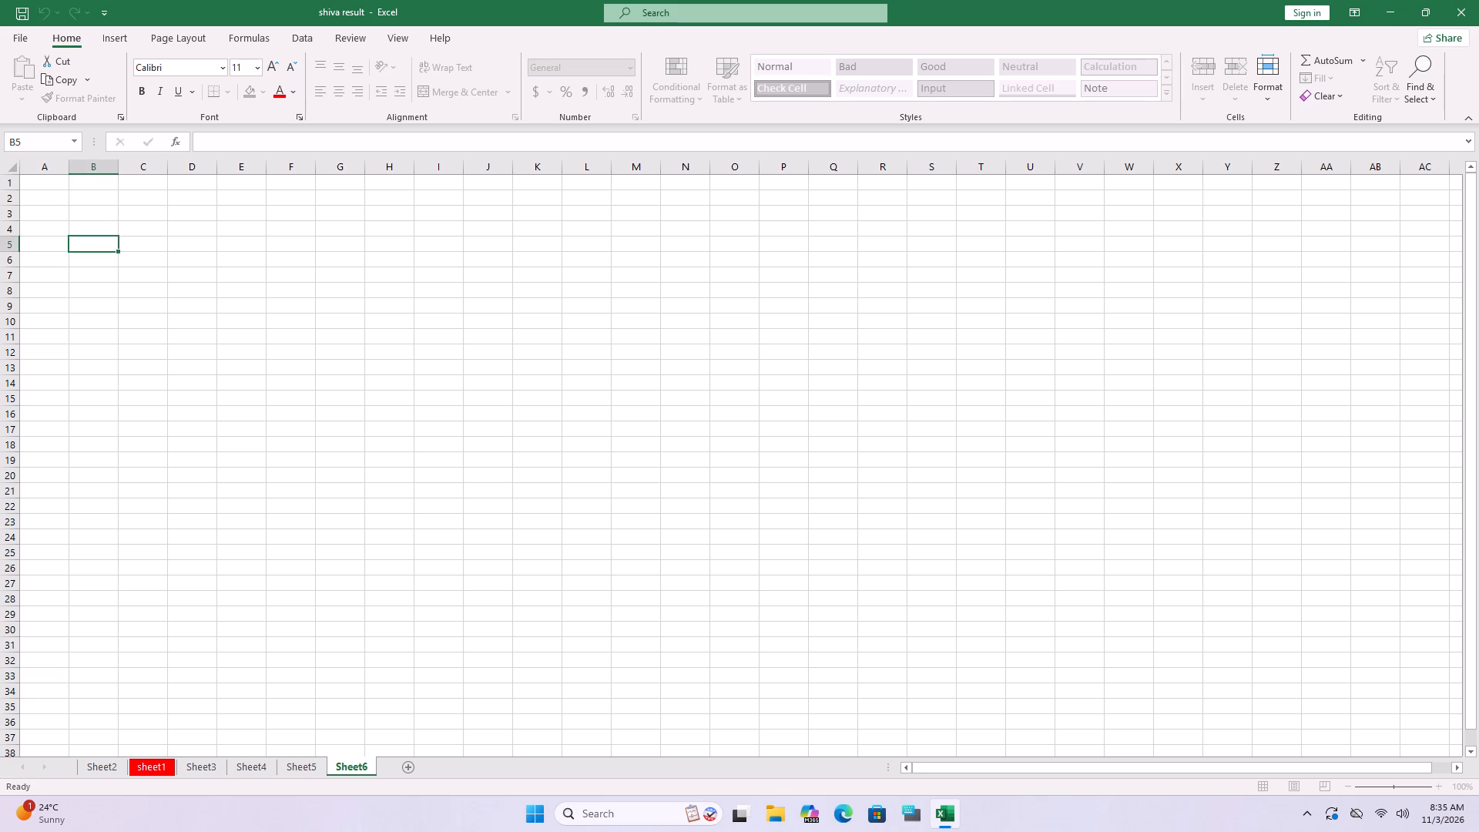
{"action": "left_click", "coordinate": [94, 320]}
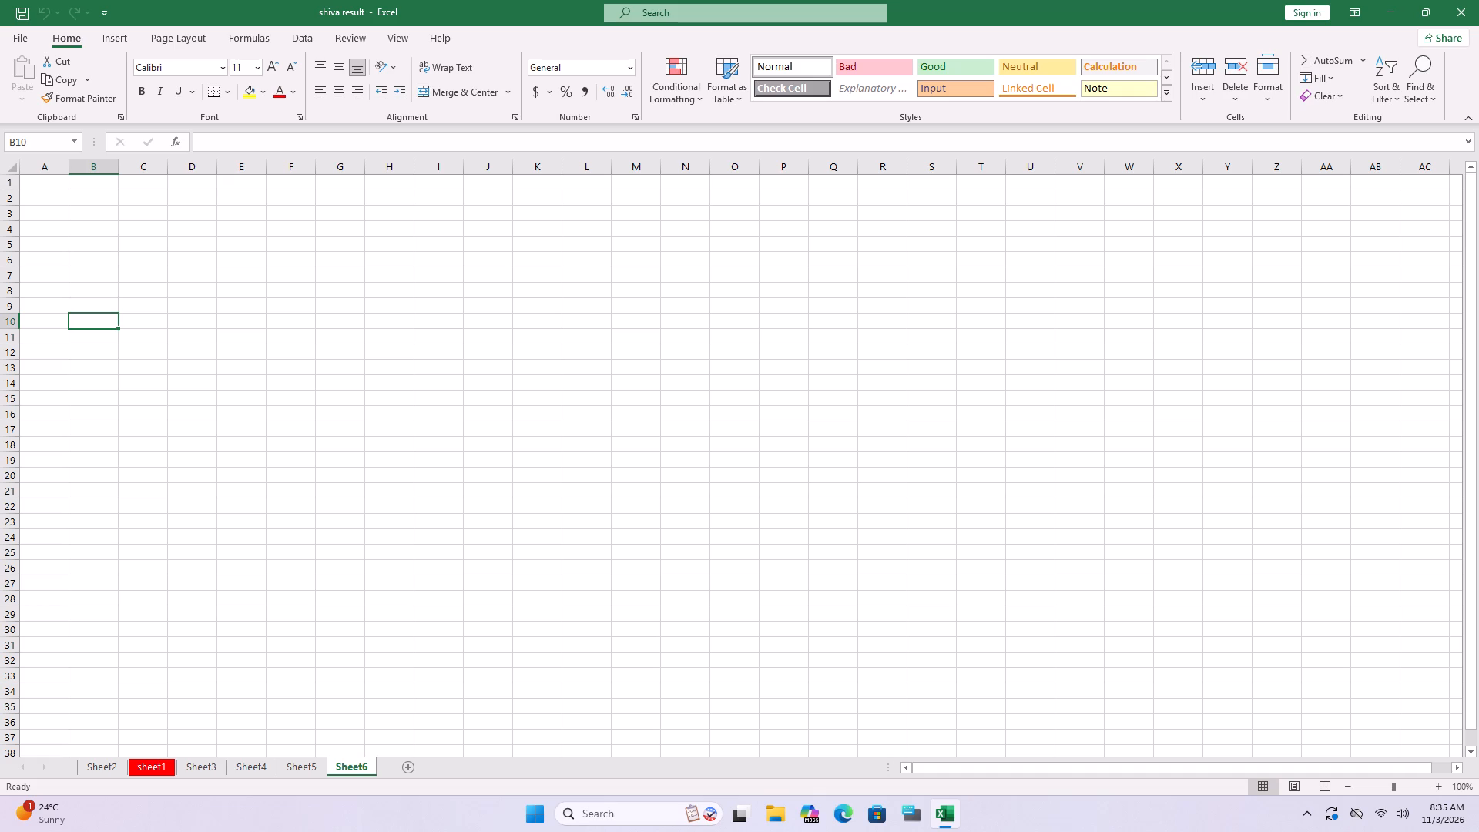
{"action": "left_click", "coordinate": [83, 321]}
{"action": "key", "text": "shift+s"}
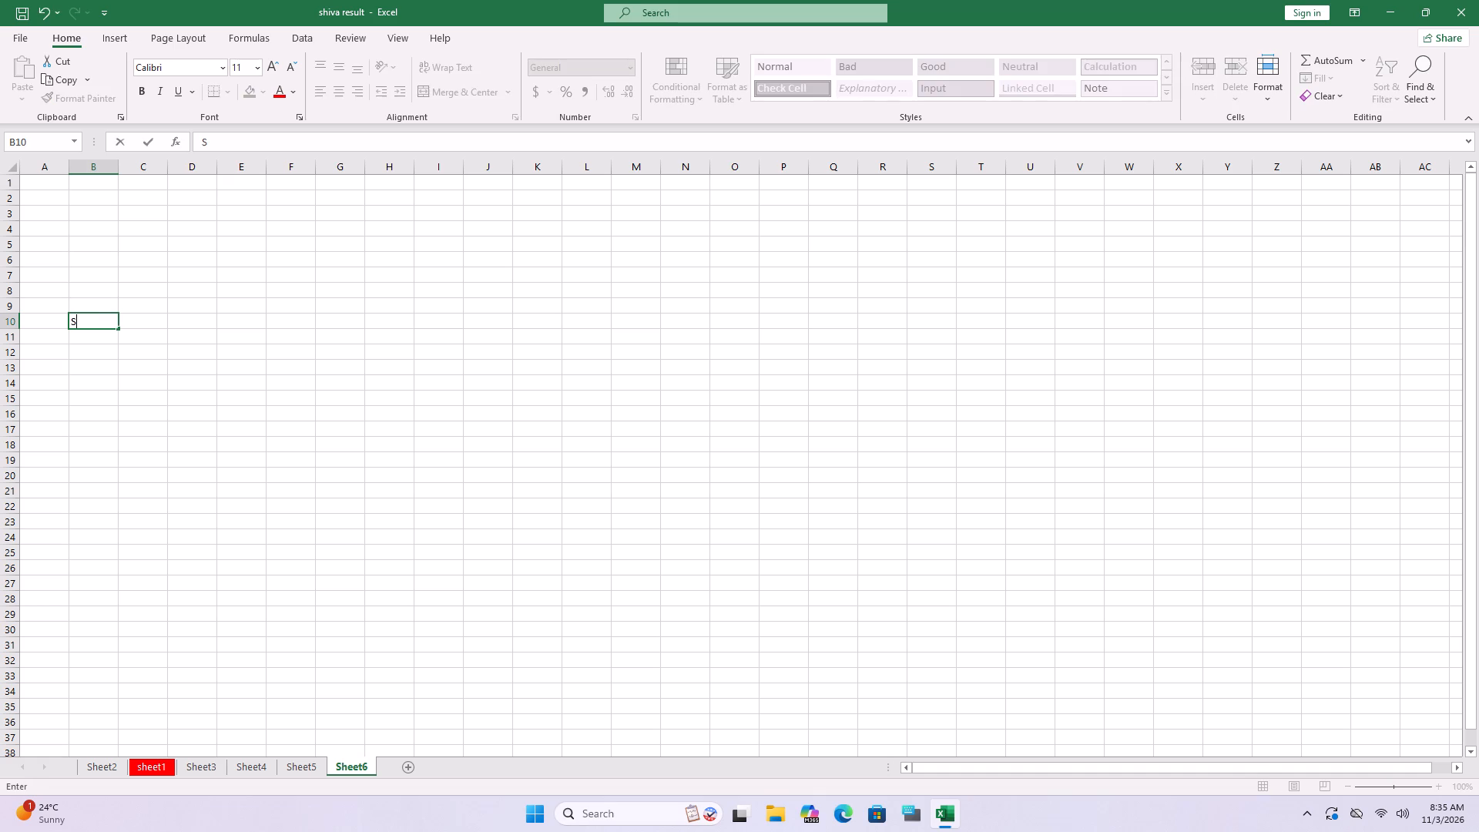
{"action": "type", "text": ".no"}
{"action": "key", "text": "Right"}
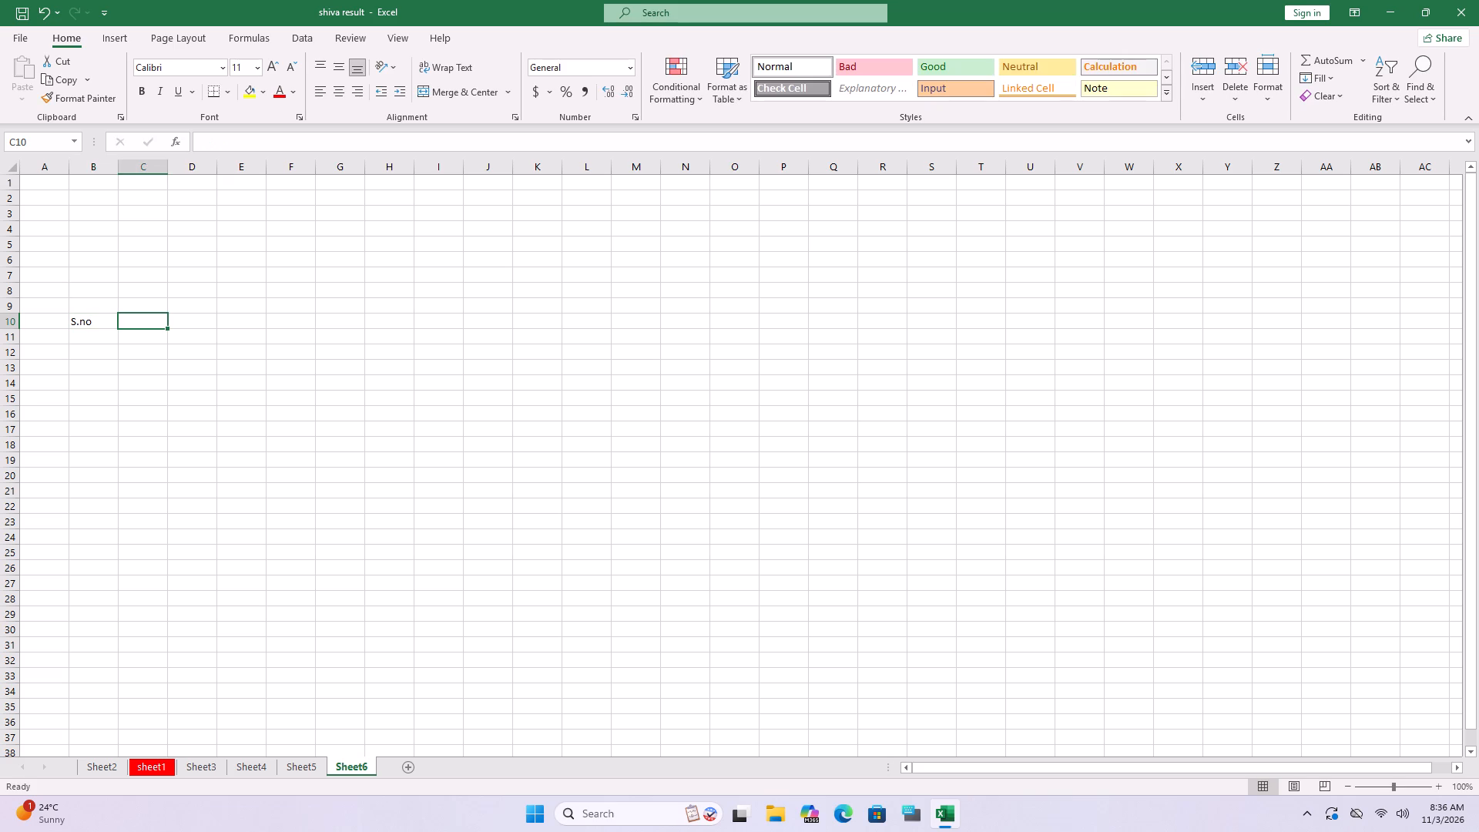
{"action": "type", "text": "Day"}
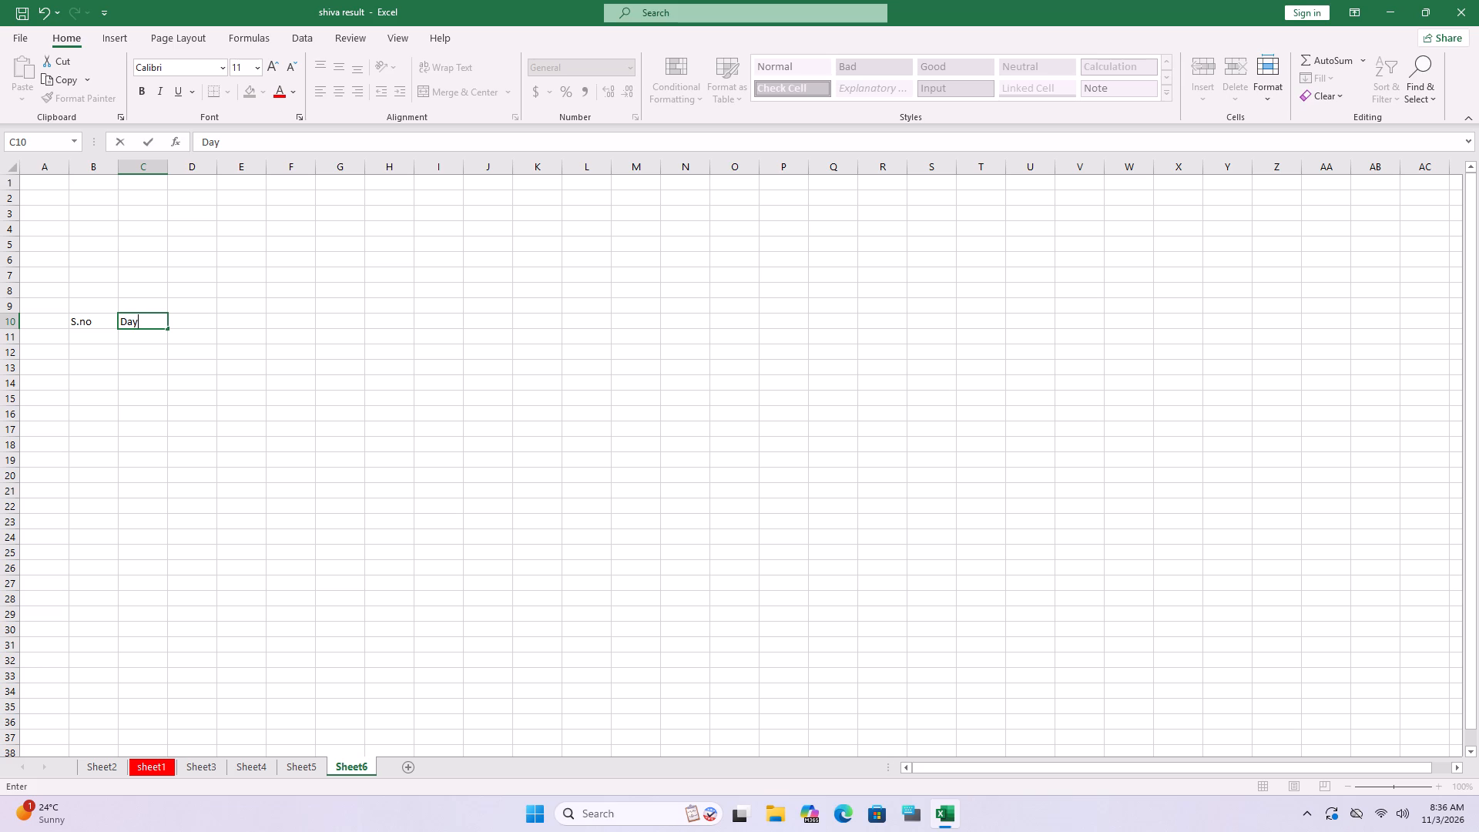
{"action": "key", "text": "Right"}
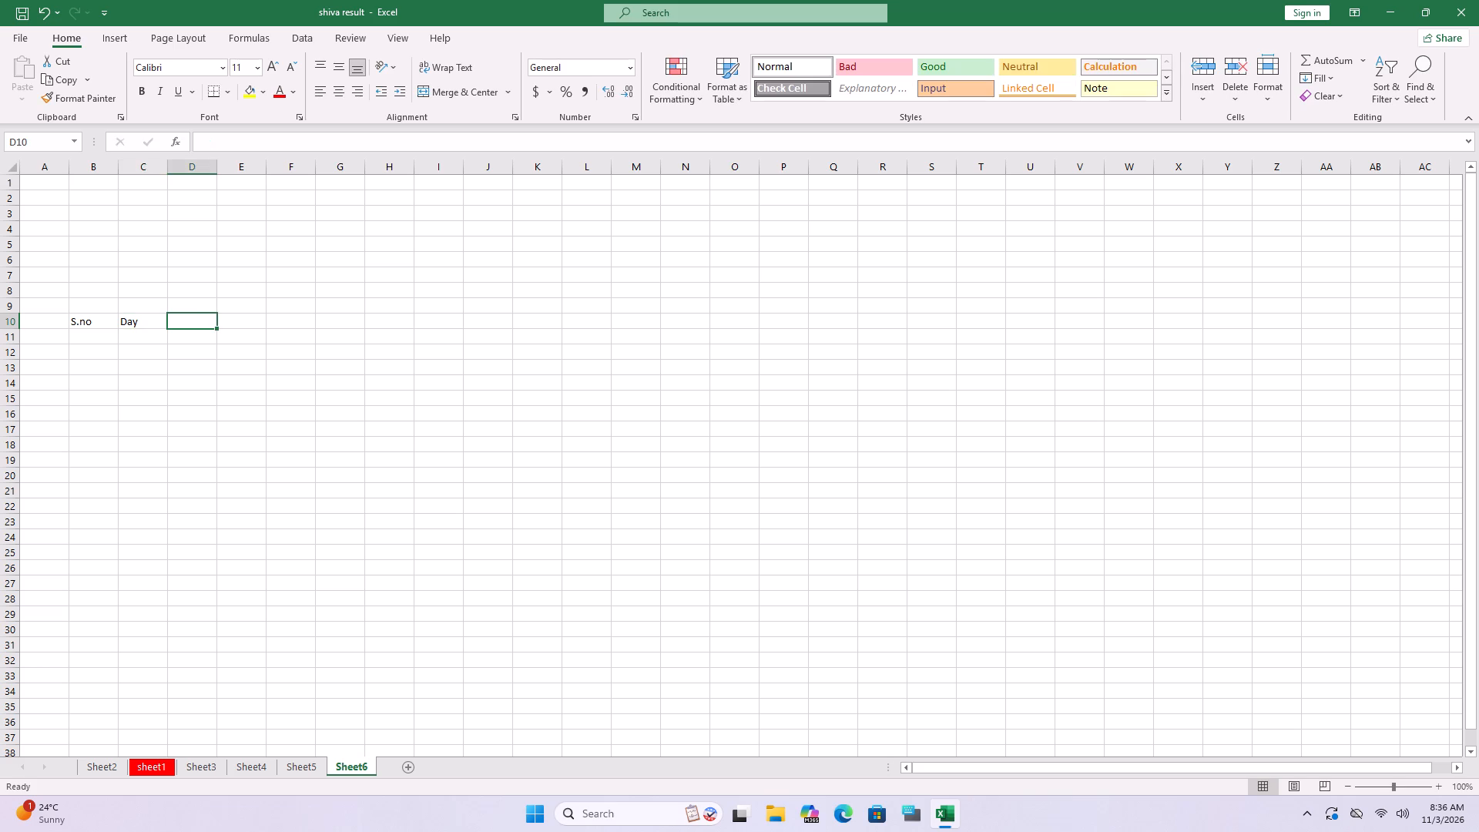
{"action": "key", "text": "shift+d"}
{"action": "key", "text": "a"}
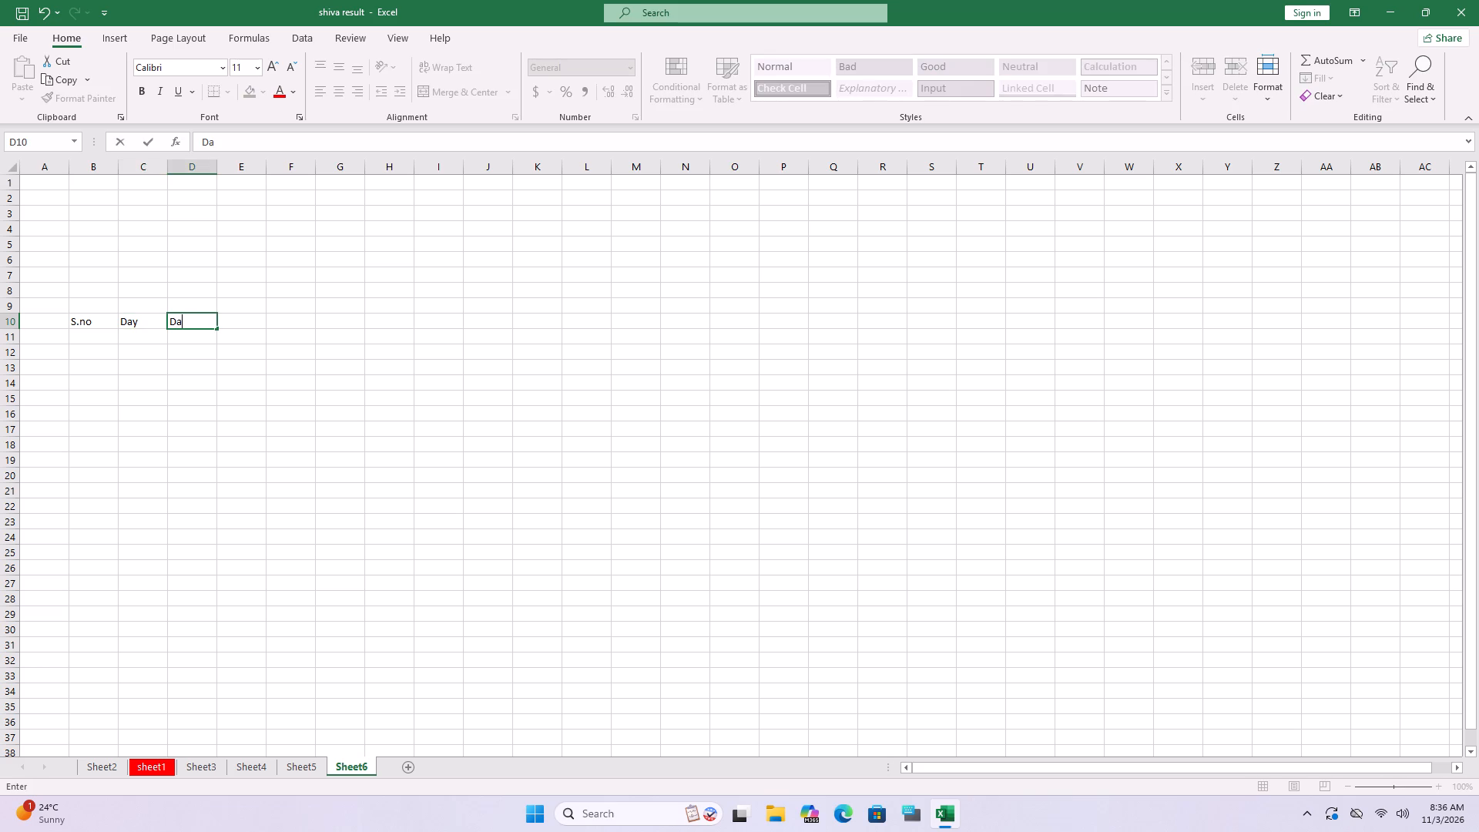
{"action": "type", "text": "te"}
Widen column D, which holds the Date header, slightly.
{"action": "left_click", "coordinate": [216, 159]}
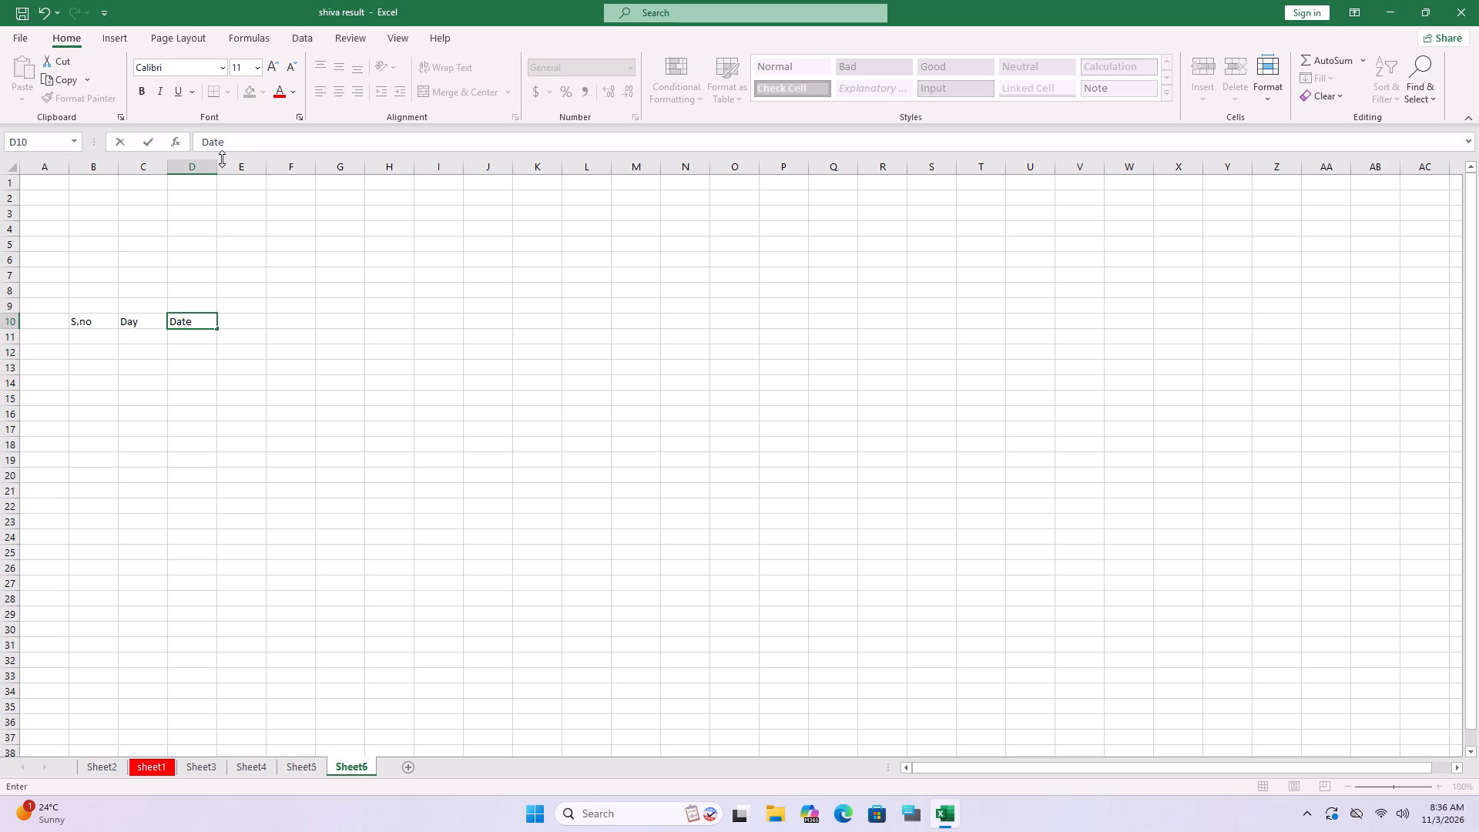
{"action": "left_click", "coordinate": [218, 152]}
{"action": "left_click", "coordinate": [215, 157]}
{"action": "left_click_drag", "start_coordinate": [216, 159], "coordinate": [223, 163]}
{"action": "left_click_drag", "start_coordinate": [216, 177], "coordinate": [225, 180]}
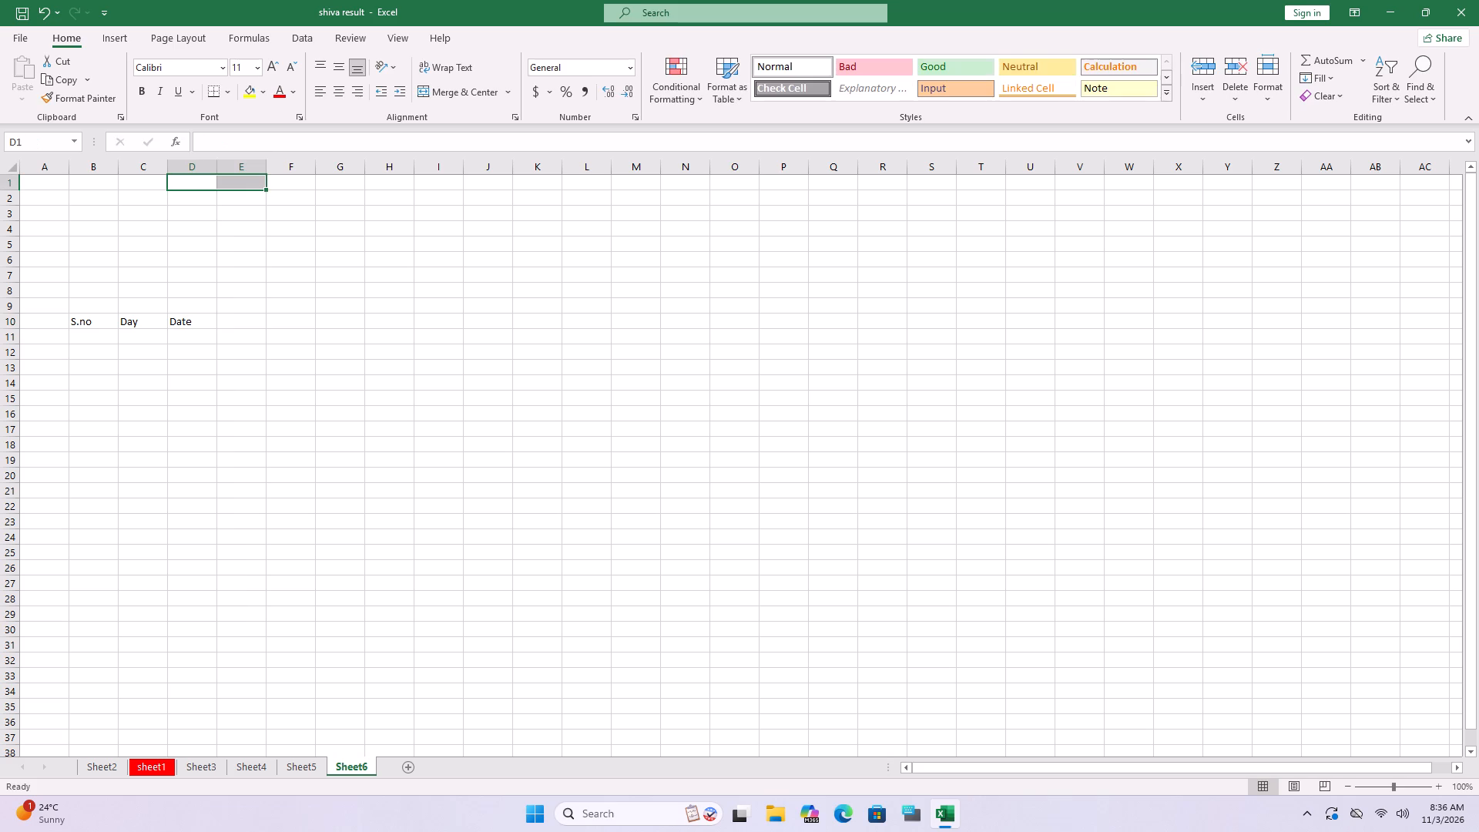
{"action": "left_click", "coordinate": [214, 164]}
{"action": "left_click_drag", "start_coordinate": [216, 162], "coordinate": [227, 166]}
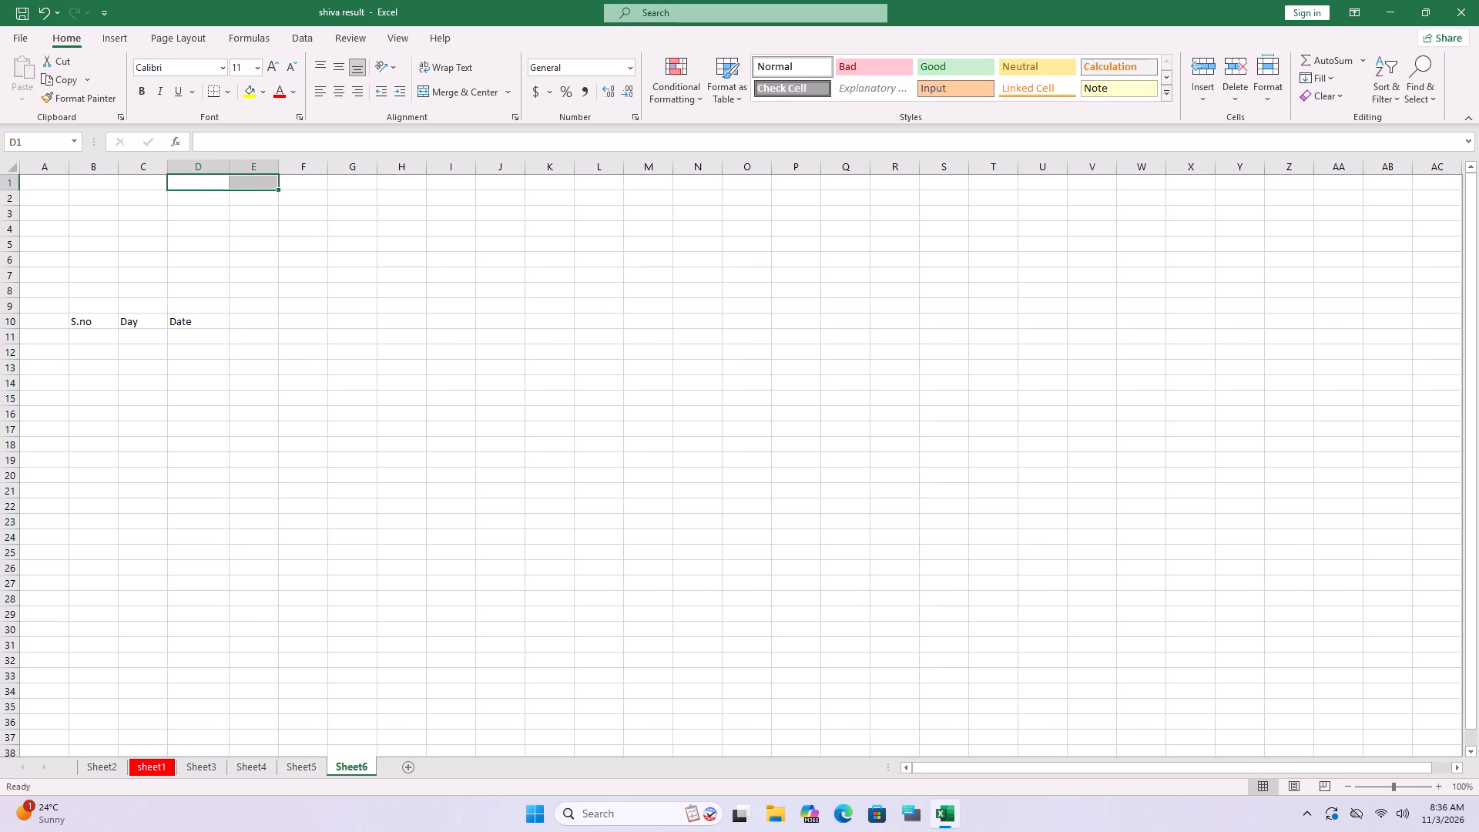
Enter the header Particular in cell E10, beside Date.
{"action": "left_click", "coordinate": [239, 321]}
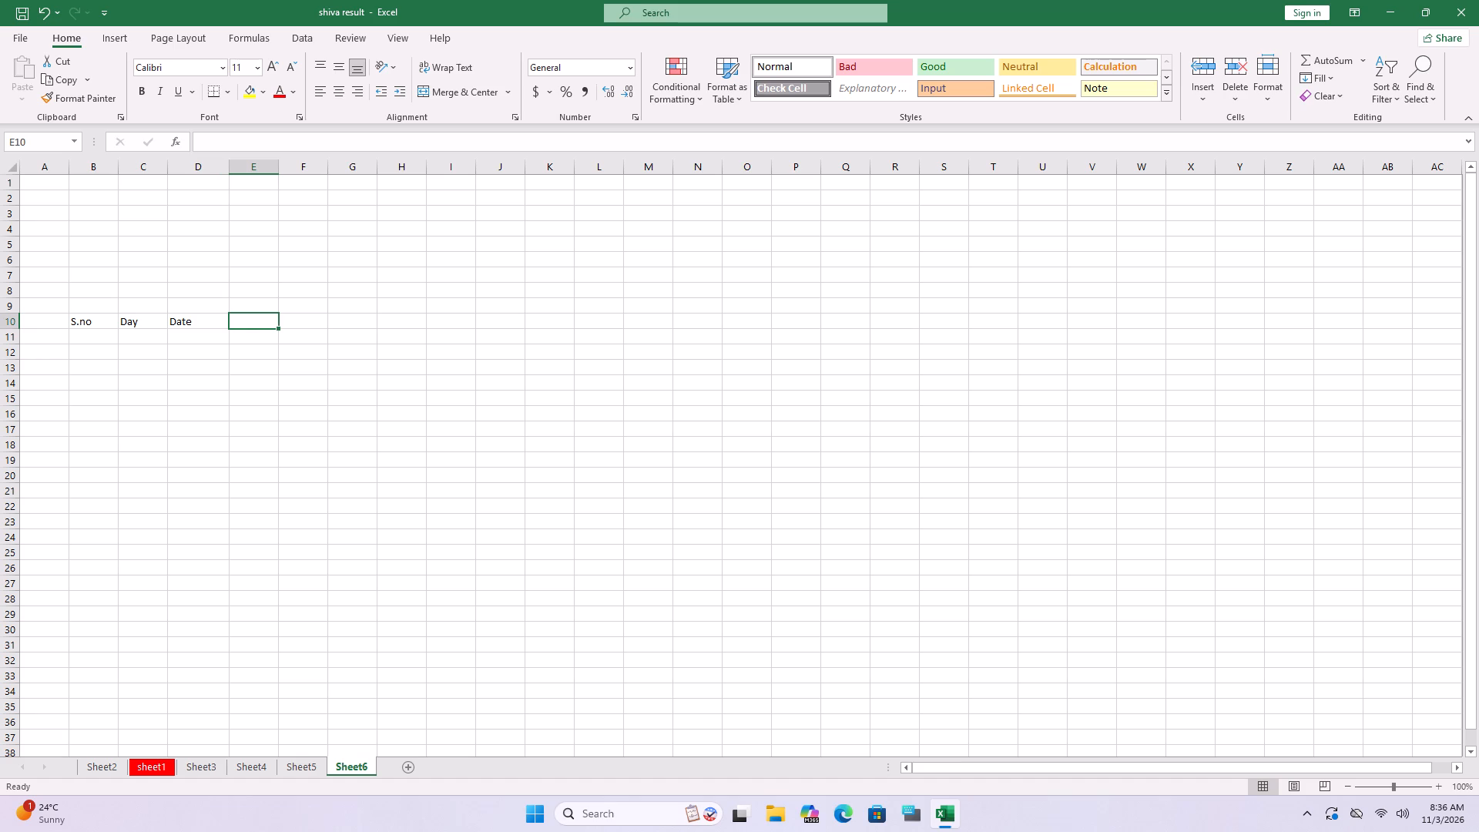
{"action": "key", "text": "shift+p"}
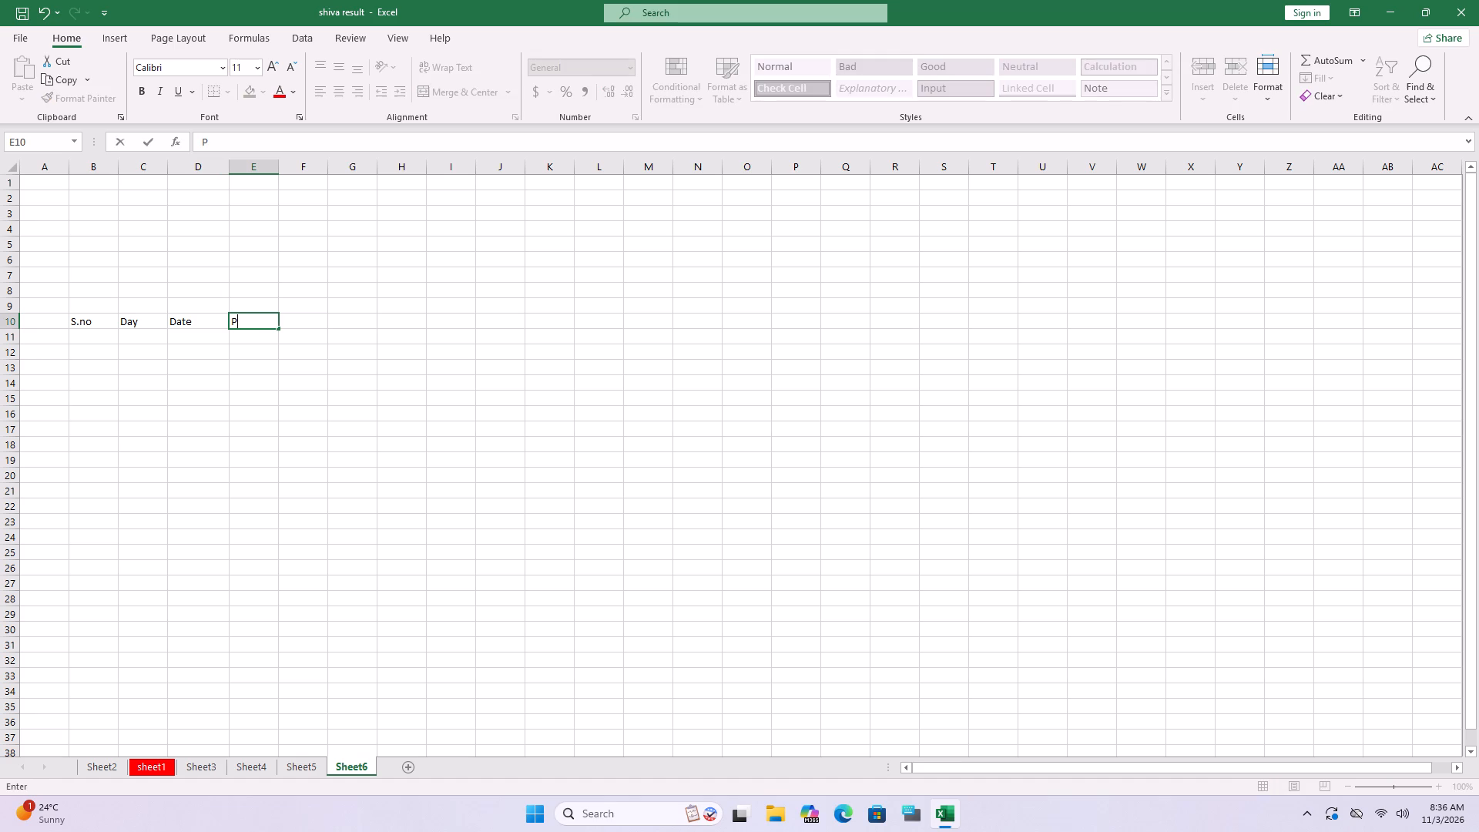
{"action": "type", "text": "ar"}
{"action": "type", "text": "tu"}
{"action": "key", "text": "BackSpace"}
{"action": "type", "text": "icular"}
Widen column E so the Particular header has spare room.
{"action": "left_click_drag", "start_coordinate": [277, 154], "coordinate": [287, 155]}
{"action": "left_click_drag", "start_coordinate": [277, 169], "coordinate": [287, 166]}
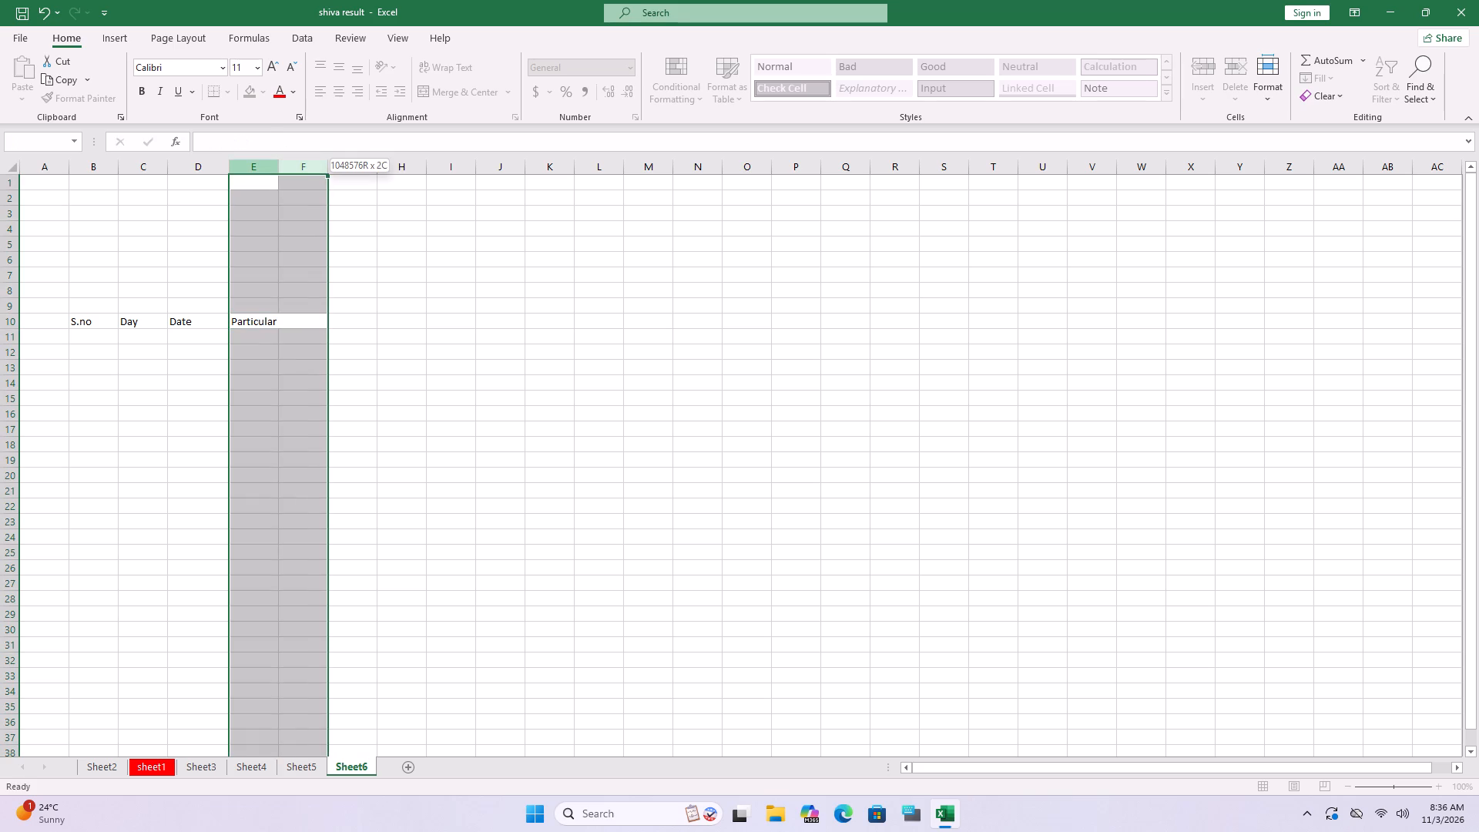
{"action": "left_click_drag", "start_coordinate": [287, 166], "coordinate": [272, 158]}
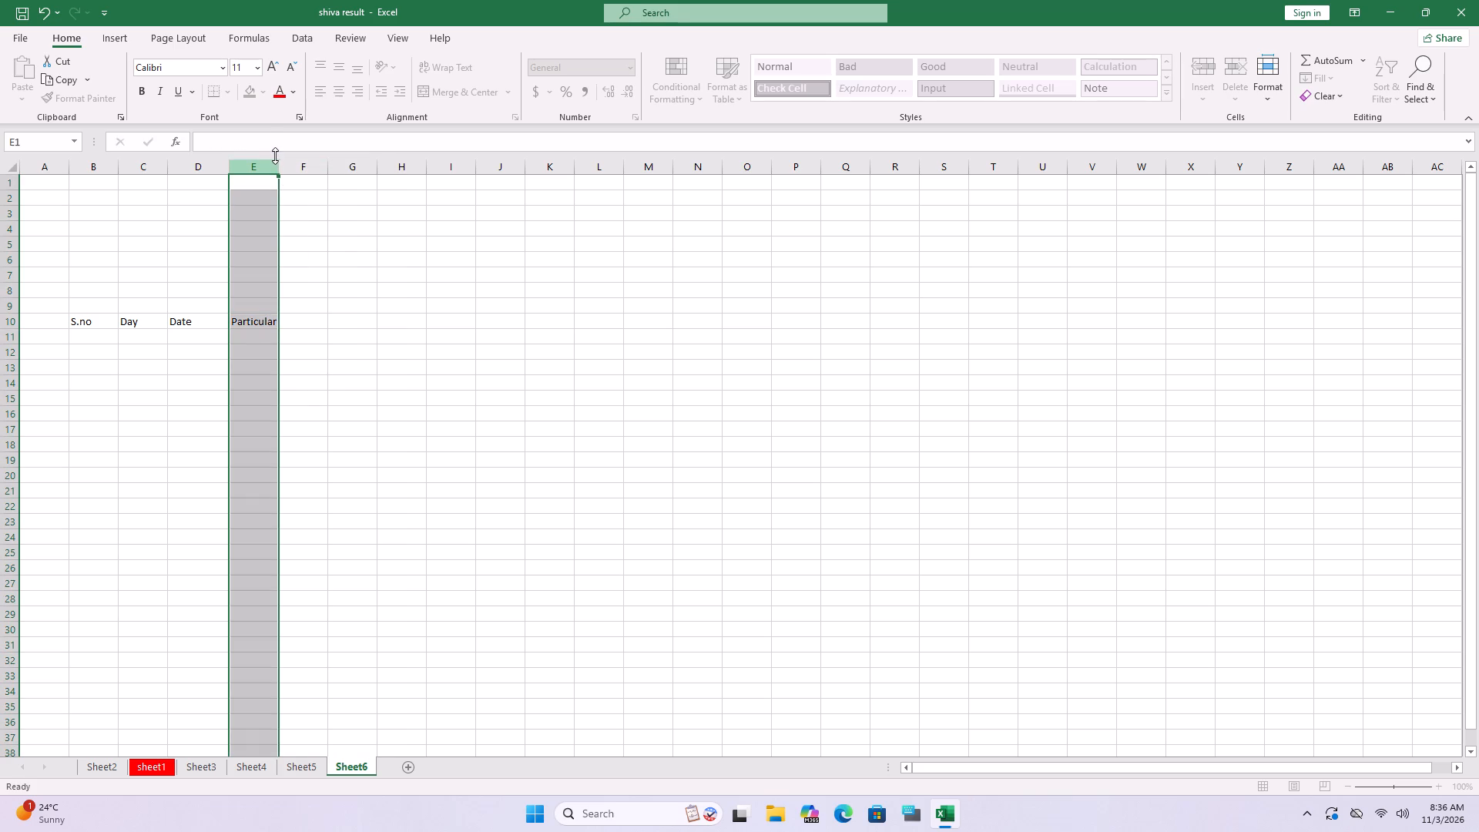
{"action": "left_click", "coordinate": [276, 155]}
{"action": "left_click", "coordinate": [279, 154]}
{"action": "left_click", "coordinate": [277, 151]}
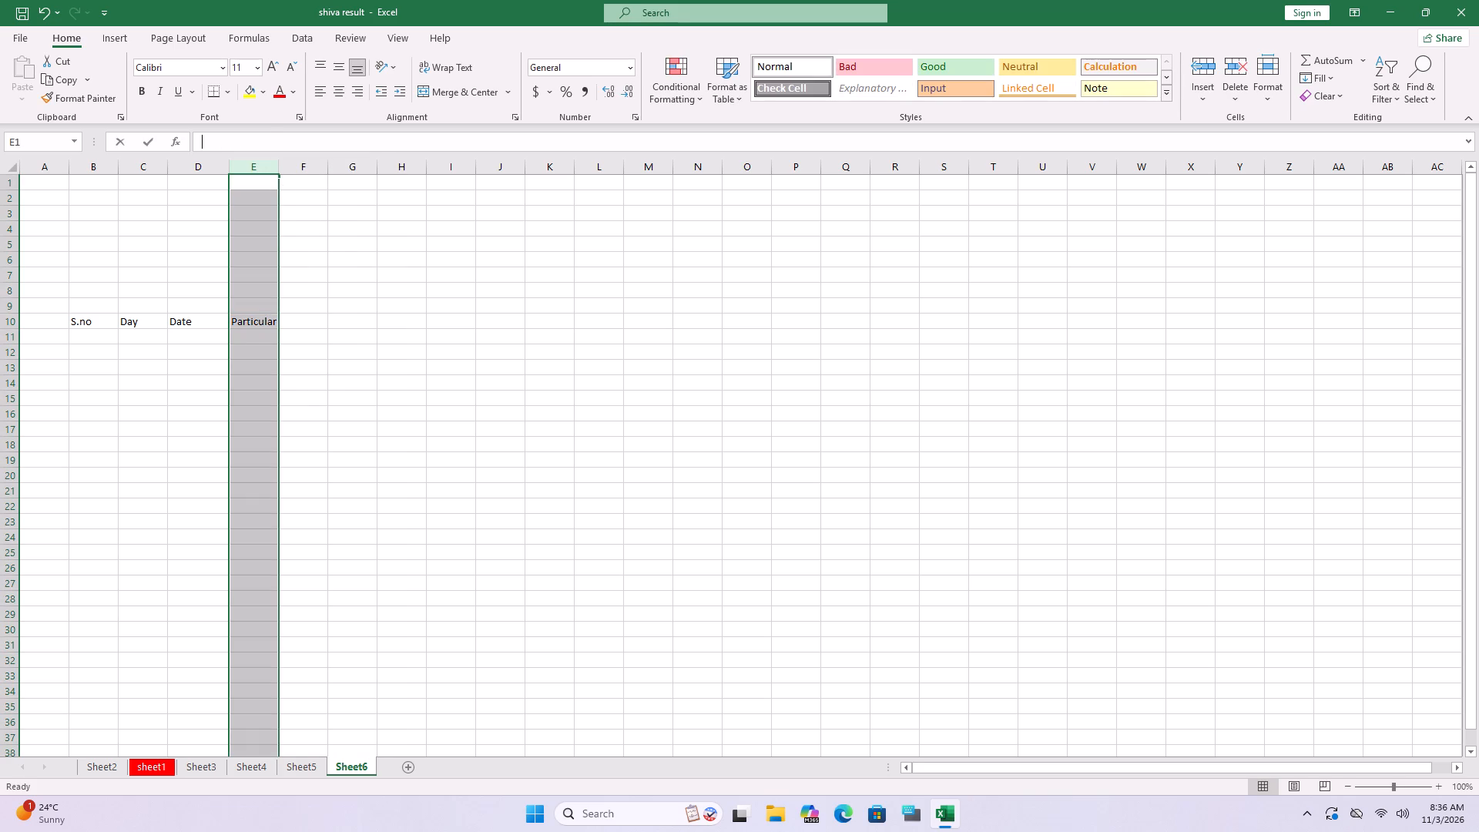
{"action": "left_click", "coordinate": [278, 167]}
{"action": "left_click_drag", "start_coordinate": [278, 169], "coordinate": [301, 167]}
Enter the header Receipt Method in cell F10, beside Particular.
{"action": "left_click", "coordinate": [317, 322]}
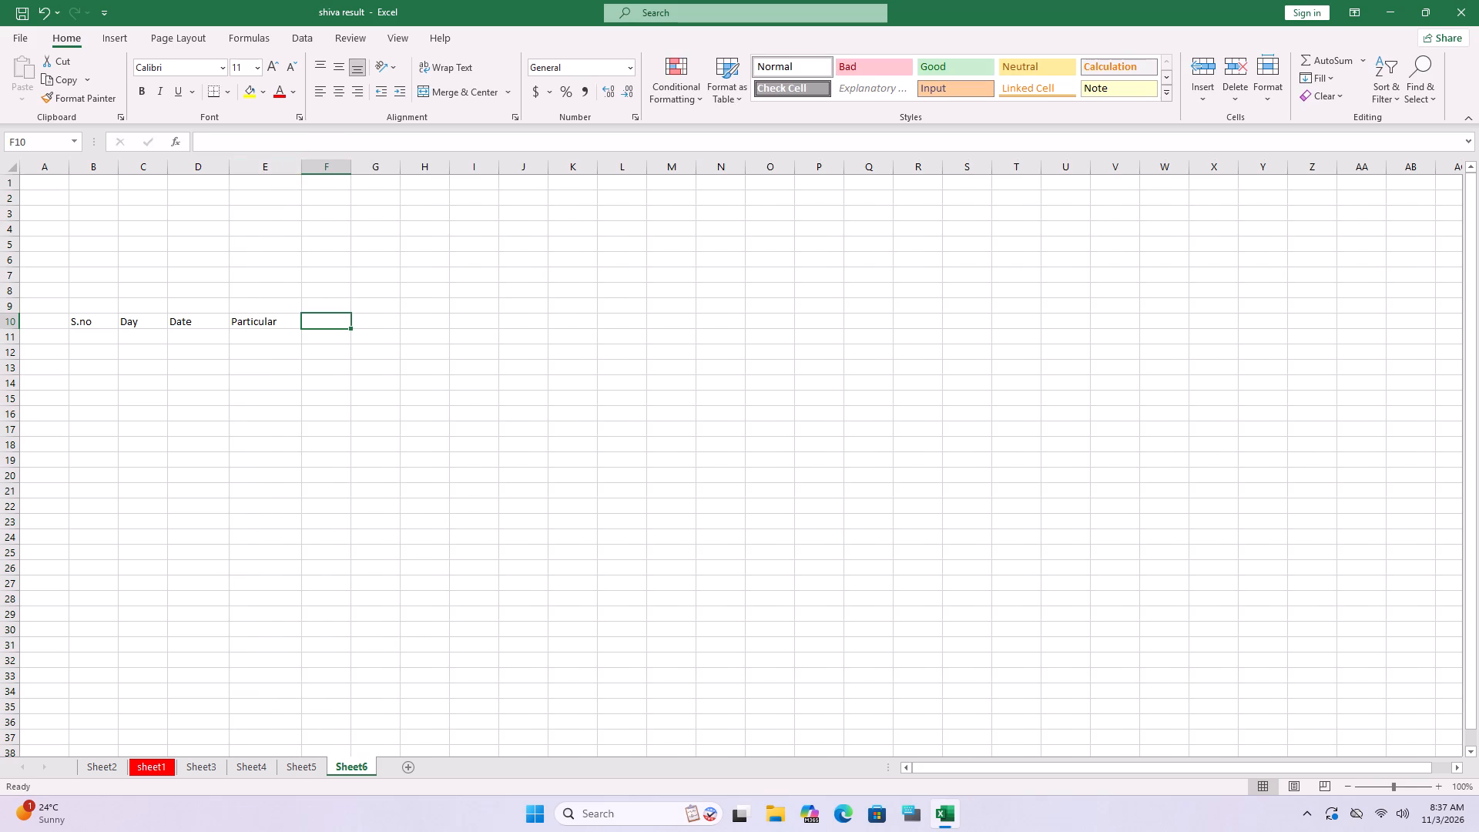
{"action": "key", "text": "shift+r"}
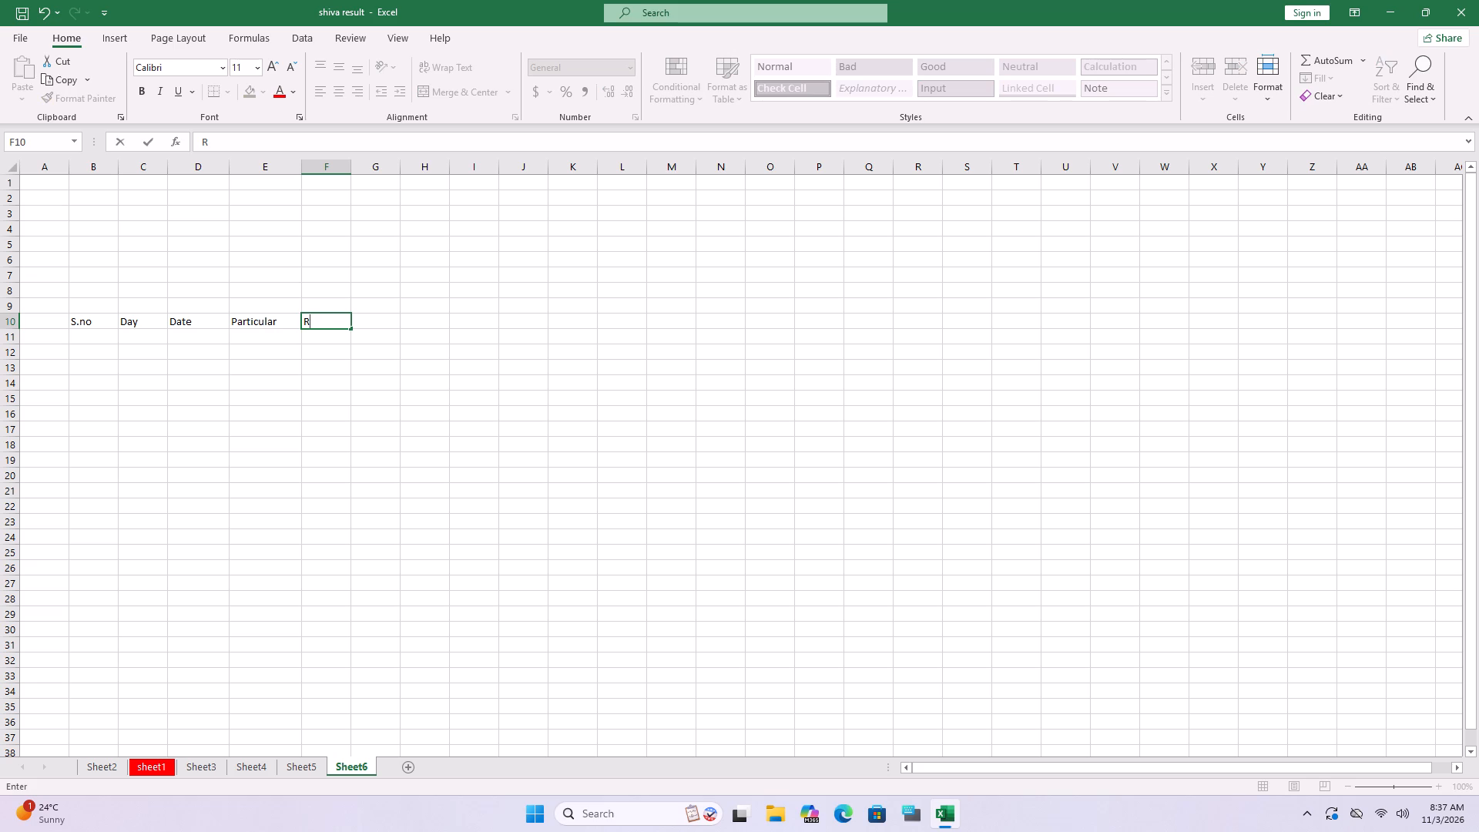
{"action": "key", "text": "e"}
{"action": "type", "text": "cei"}
{"action": "type", "text": "pt"}
{"action": "key", "text": "space"}
{"action": "type", "text": "Meth"}
{"action": "type", "text": "od"}
Widen columns F and G together so the Receipt Method header fits within its own column.
{"action": "left_click", "coordinate": [350, 153]}
{"action": "left_click_drag", "start_coordinate": [350, 153], "coordinate": [350, 161]}
{"action": "left_click_drag", "start_coordinate": [350, 161], "coordinate": [368, 161]}
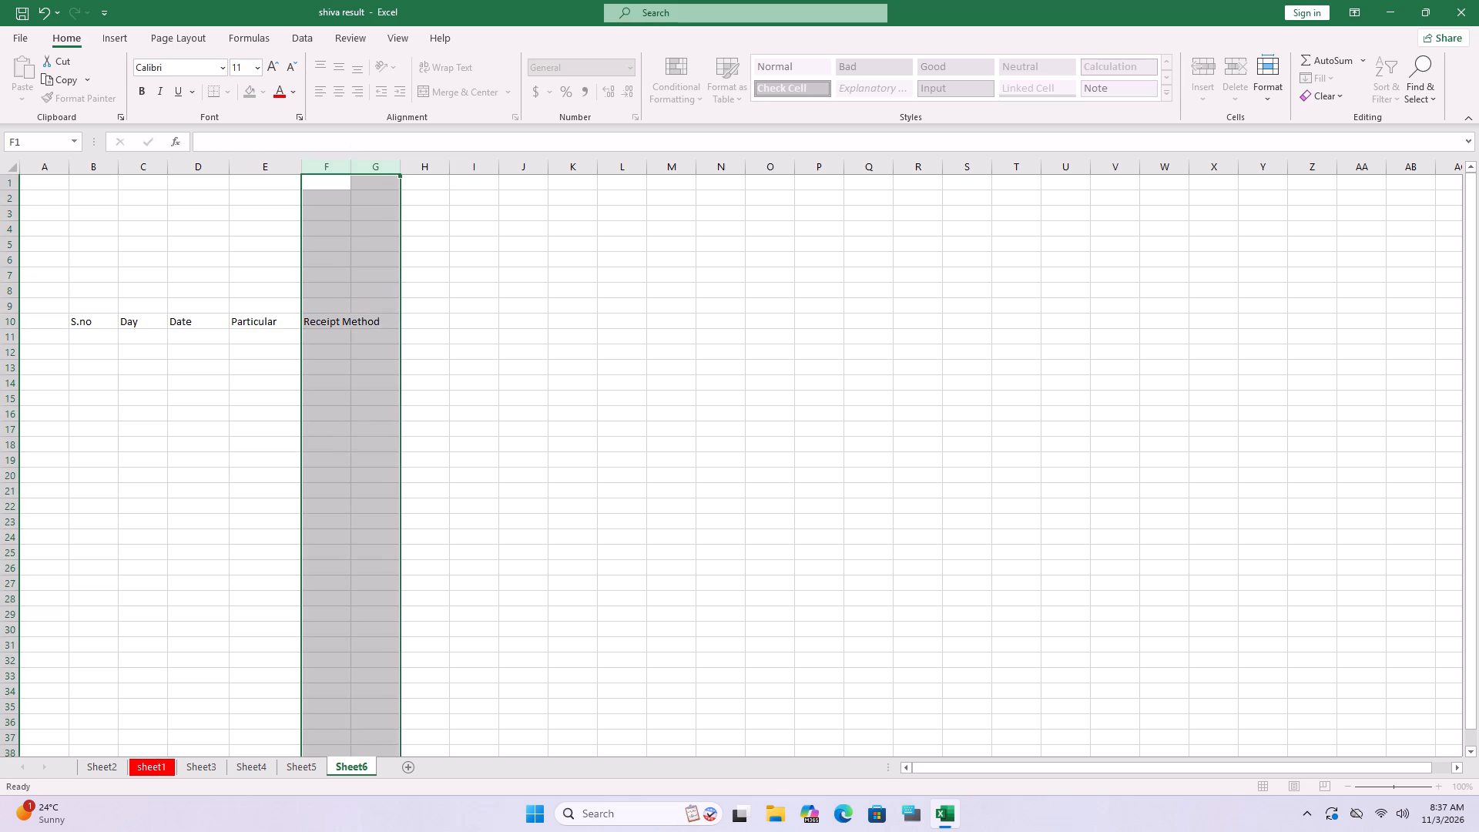
{"action": "left_click", "coordinate": [352, 161]}
{"action": "left_click_drag", "start_coordinate": [351, 160], "coordinate": [384, 161]}
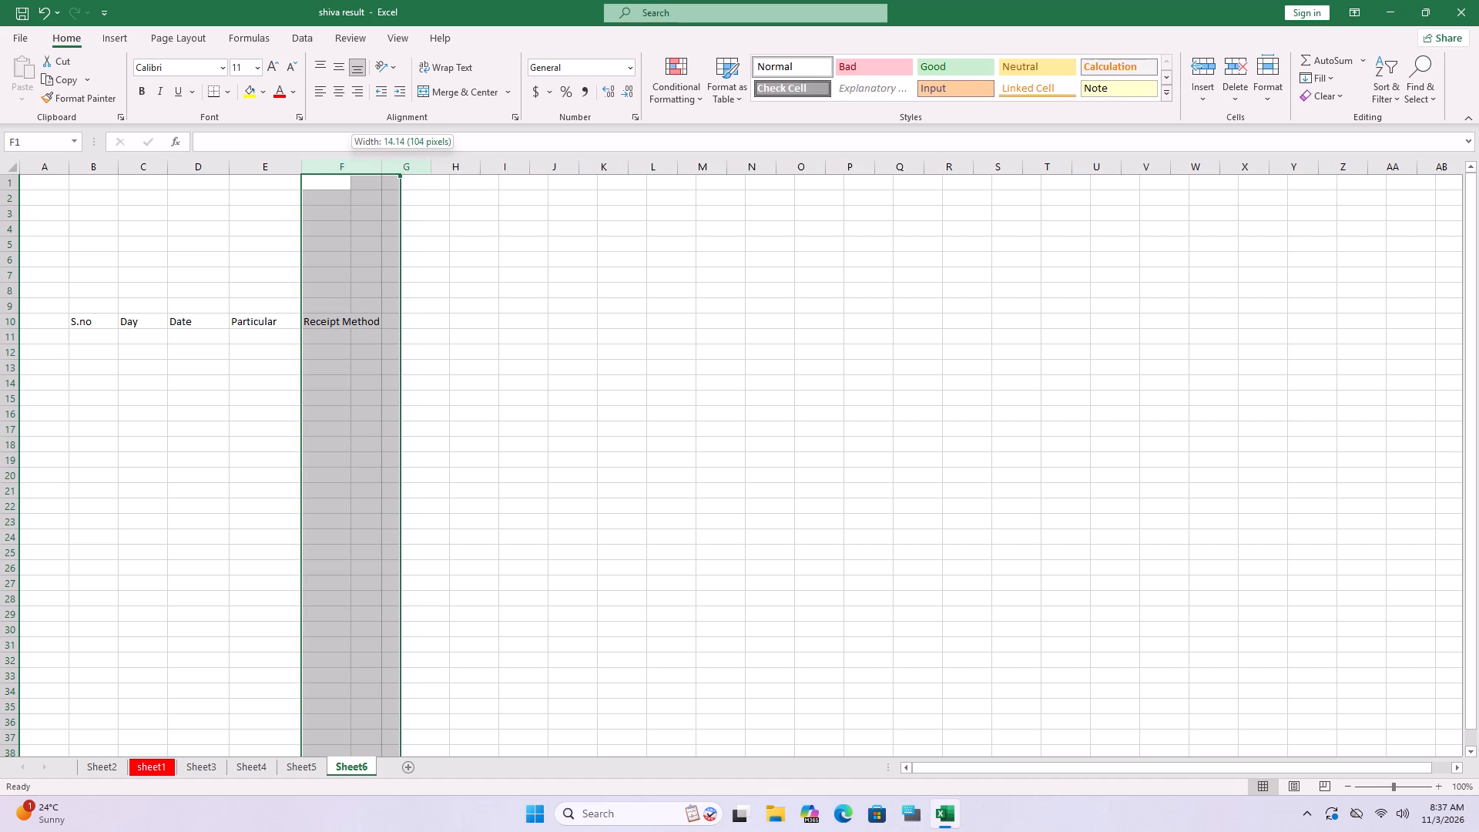
{"action": "left_click_drag", "start_coordinate": [384, 161], "coordinate": [397, 161]}
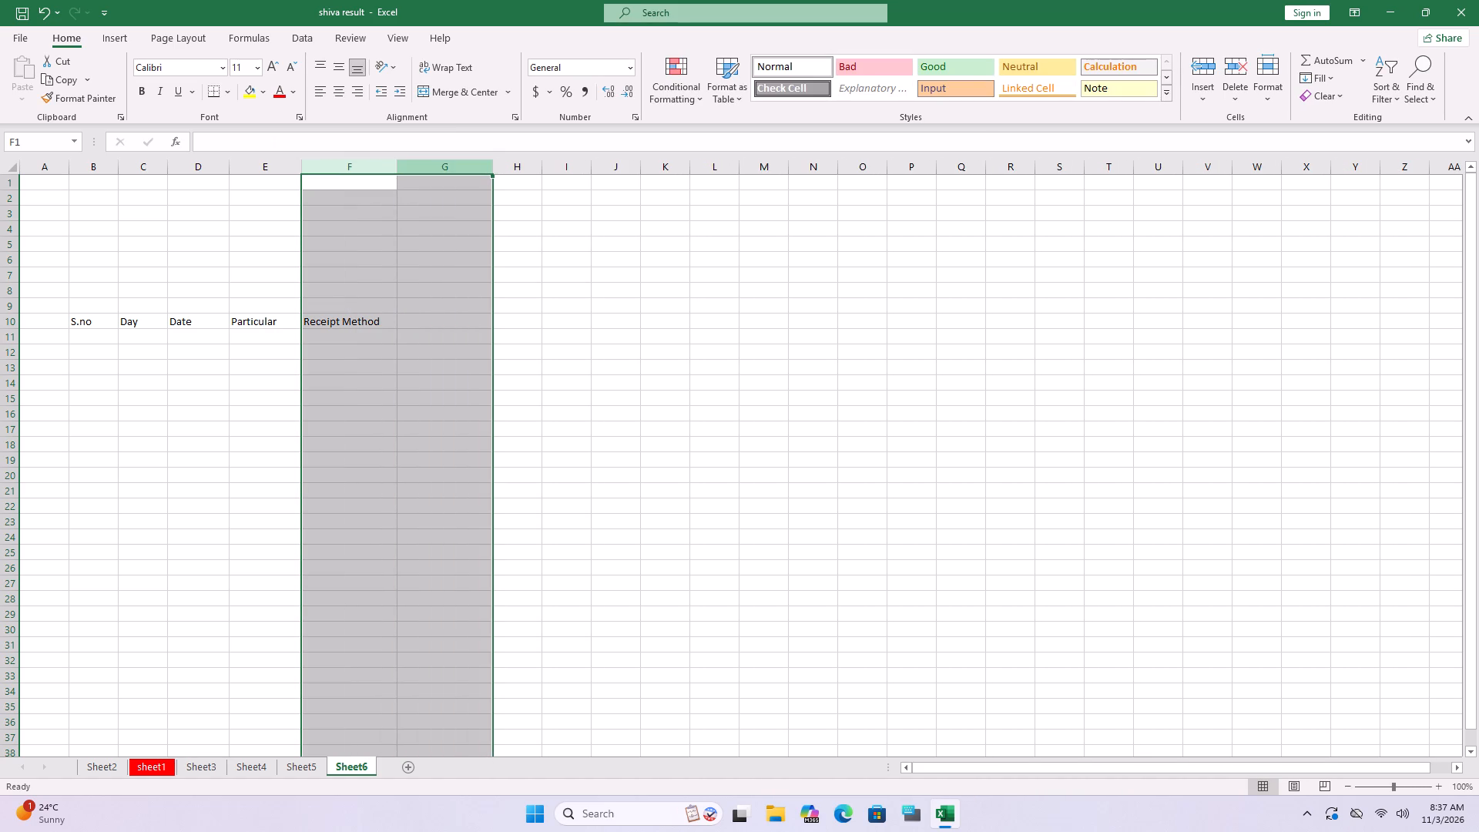
Enter the header Amount in cell G10, beside Receipt Method.
{"action": "left_click", "coordinate": [413, 310]}
{"action": "left_click", "coordinate": [418, 324]}
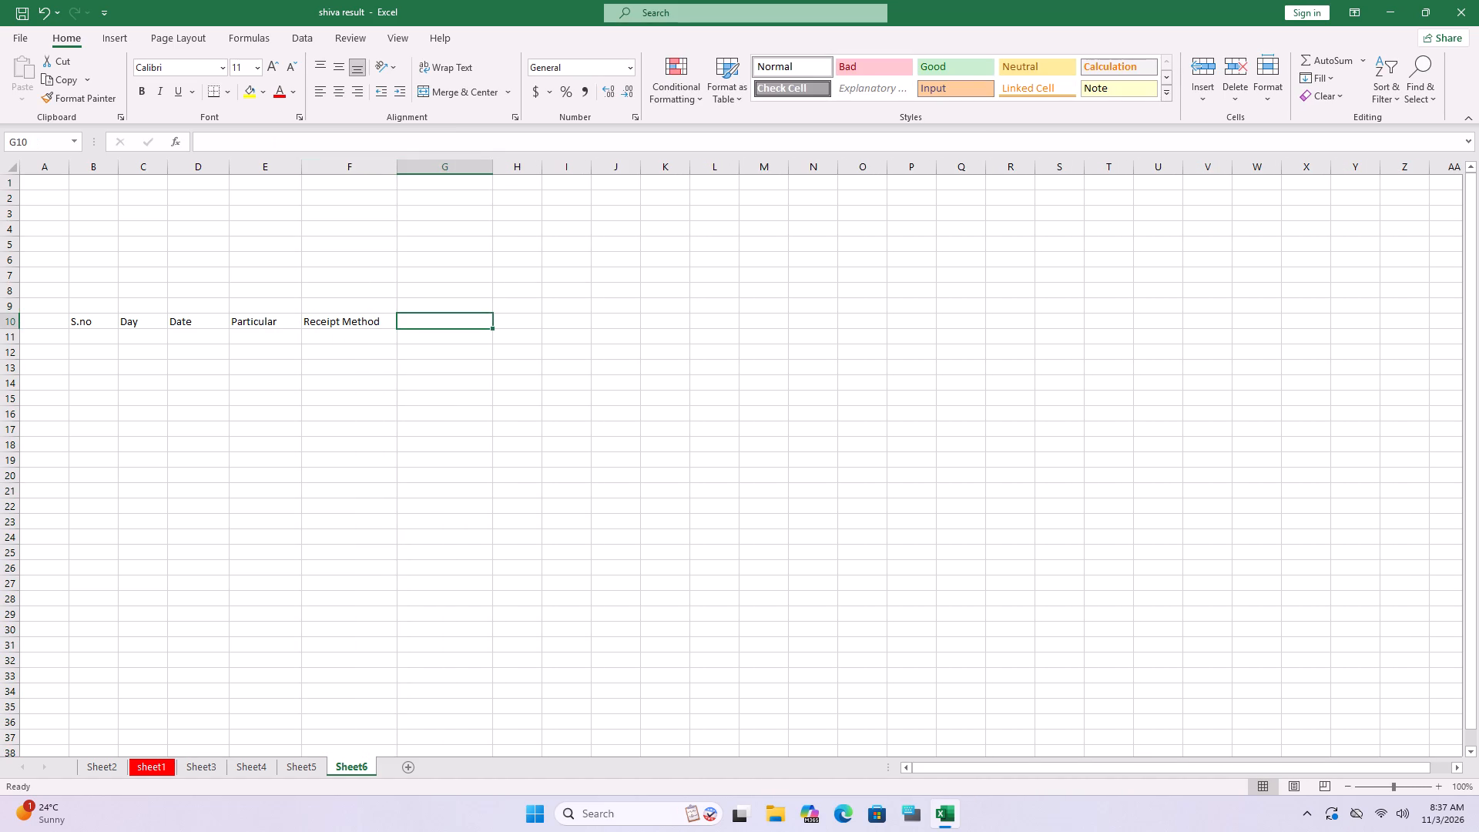
{"action": "key", "text": "shift+a"}
{"action": "type", "text": "mount"}
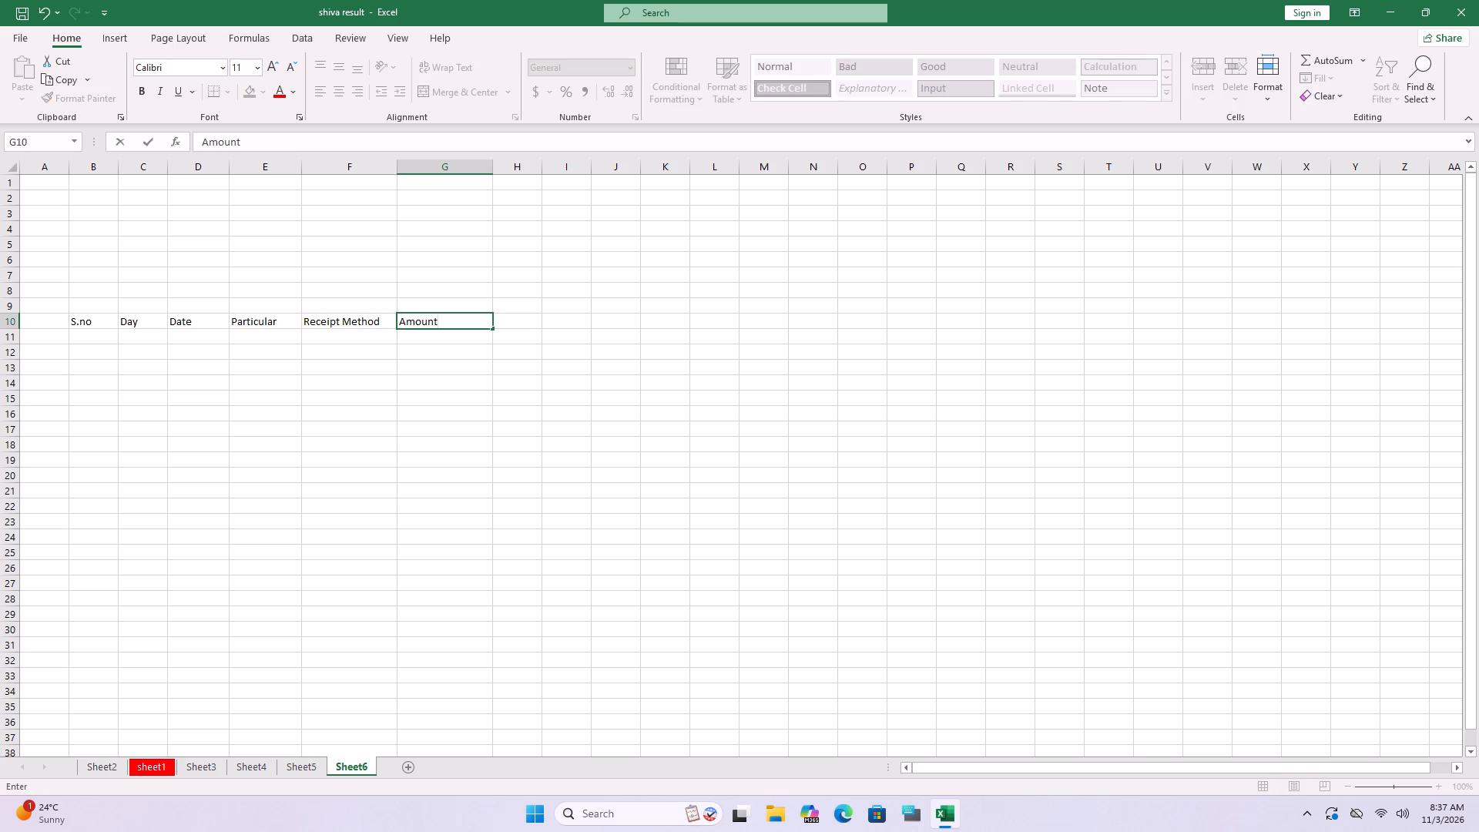
{"action": "key", "text": "Right"}
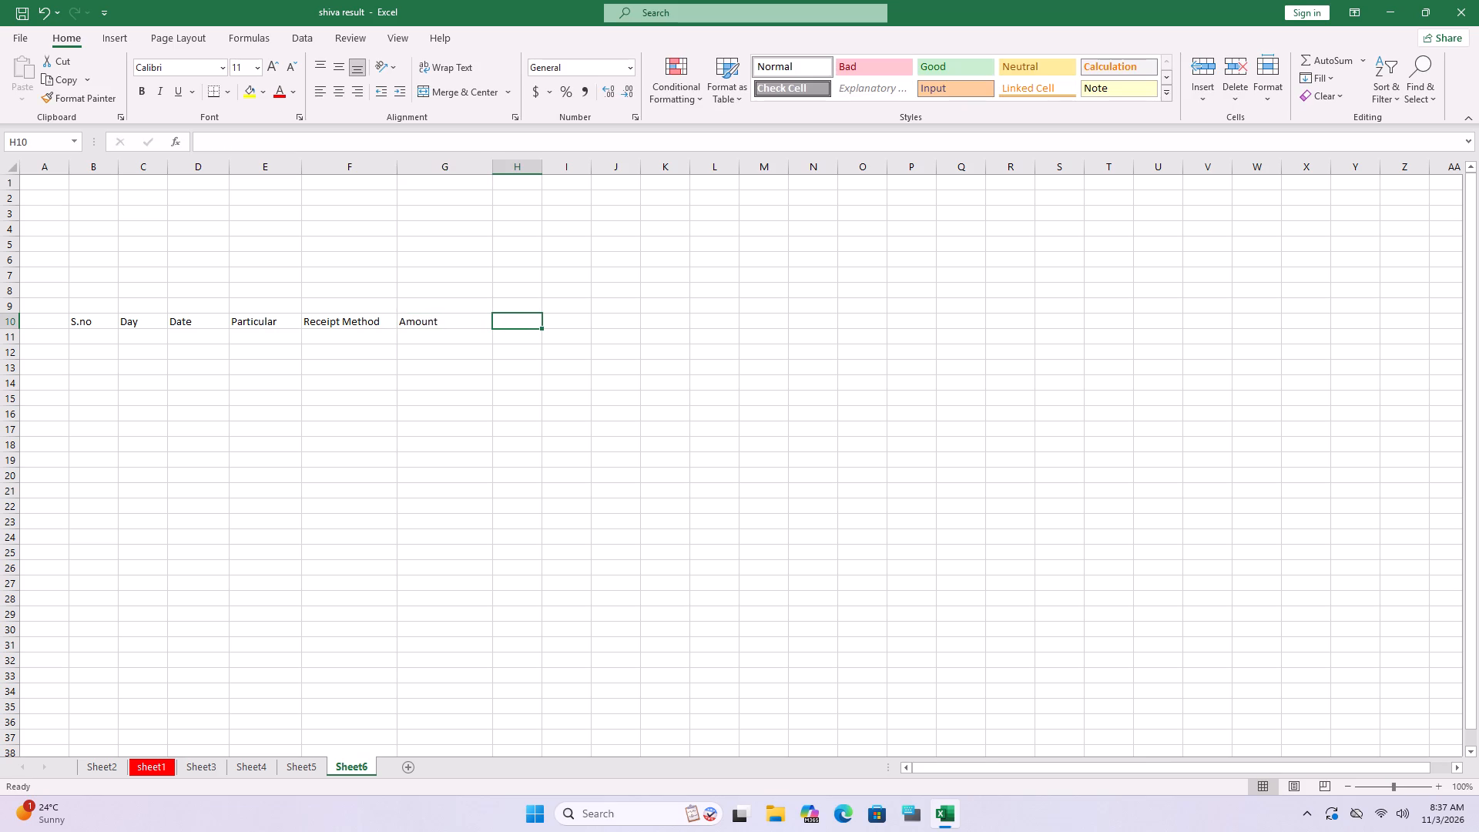
Narrow column G so it fits the Amount header more closely.
{"action": "left_click", "coordinate": [492, 156]}
{"action": "left_click", "coordinate": [491, 158]}
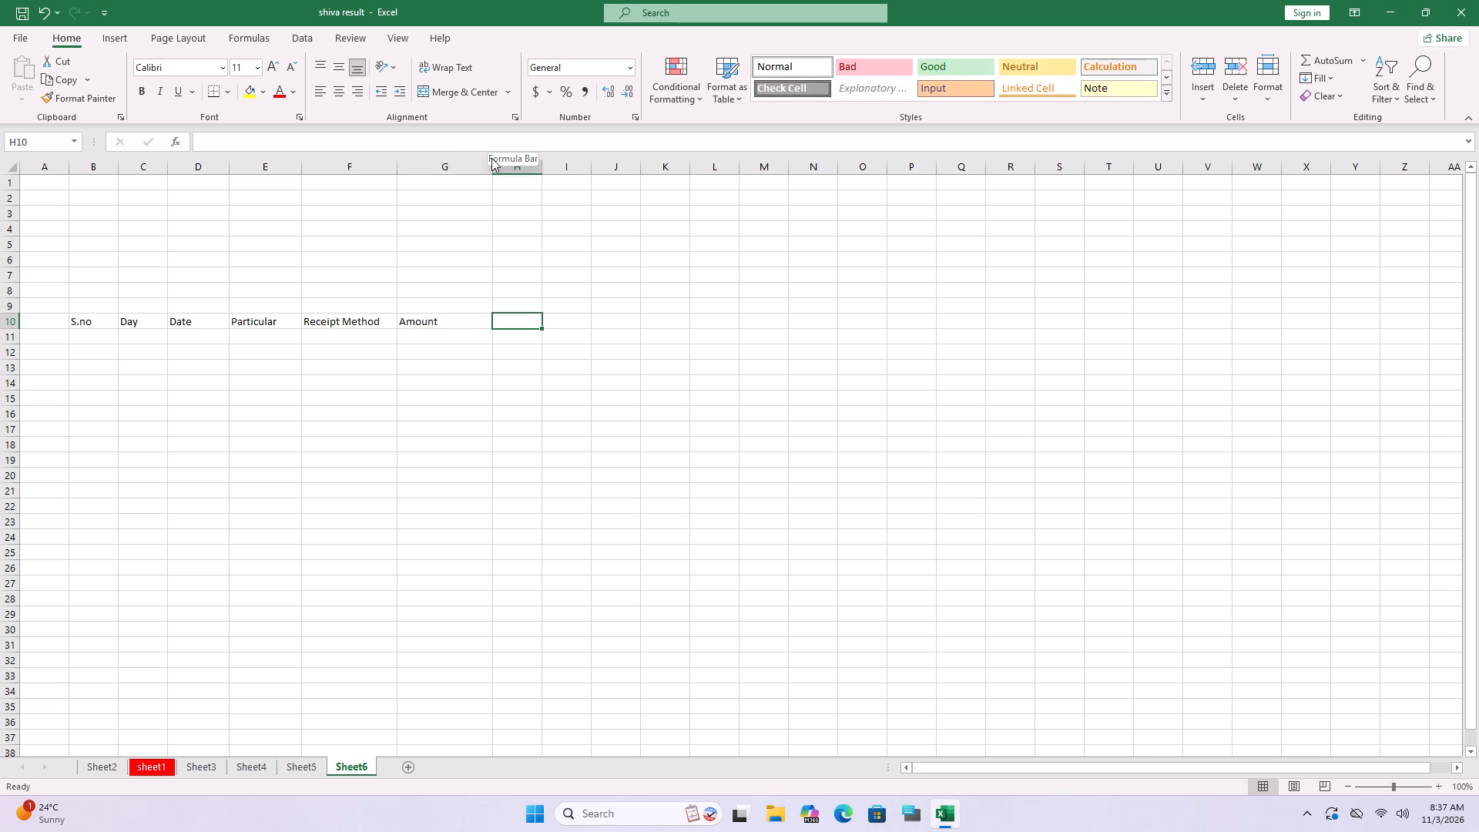
{"action": "left_click", "coordinate": [492, 151]}
{"action": "left_click_drag", "start_coordinate": [491, 148], "coordinate": [491, 156]}
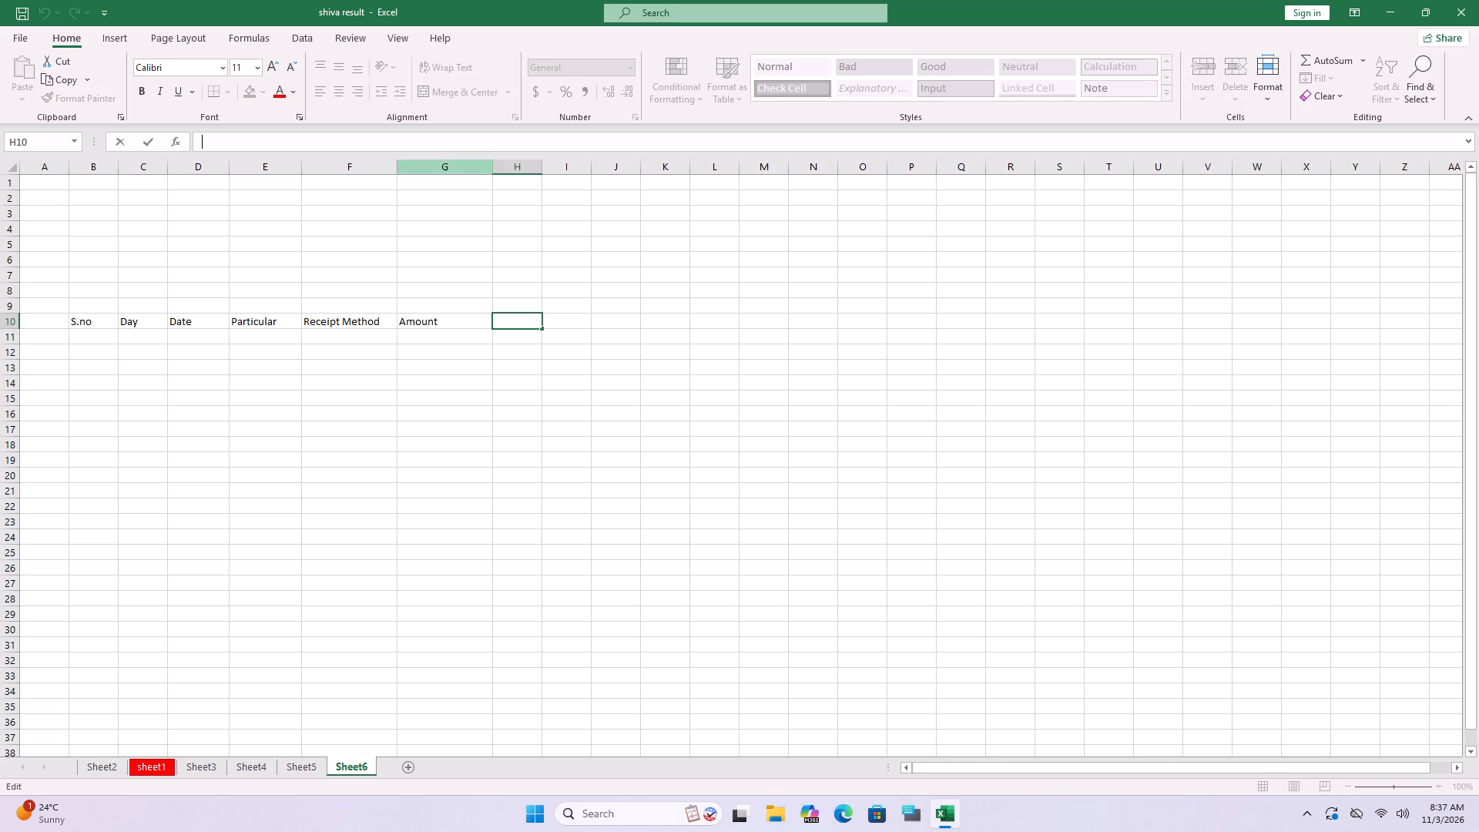
{"action": "left_click", "coordinate": [491, 159]}
{"action": "left_click_drag", "start_coordinate": [491, 161], "coordinate": [470, 163]}
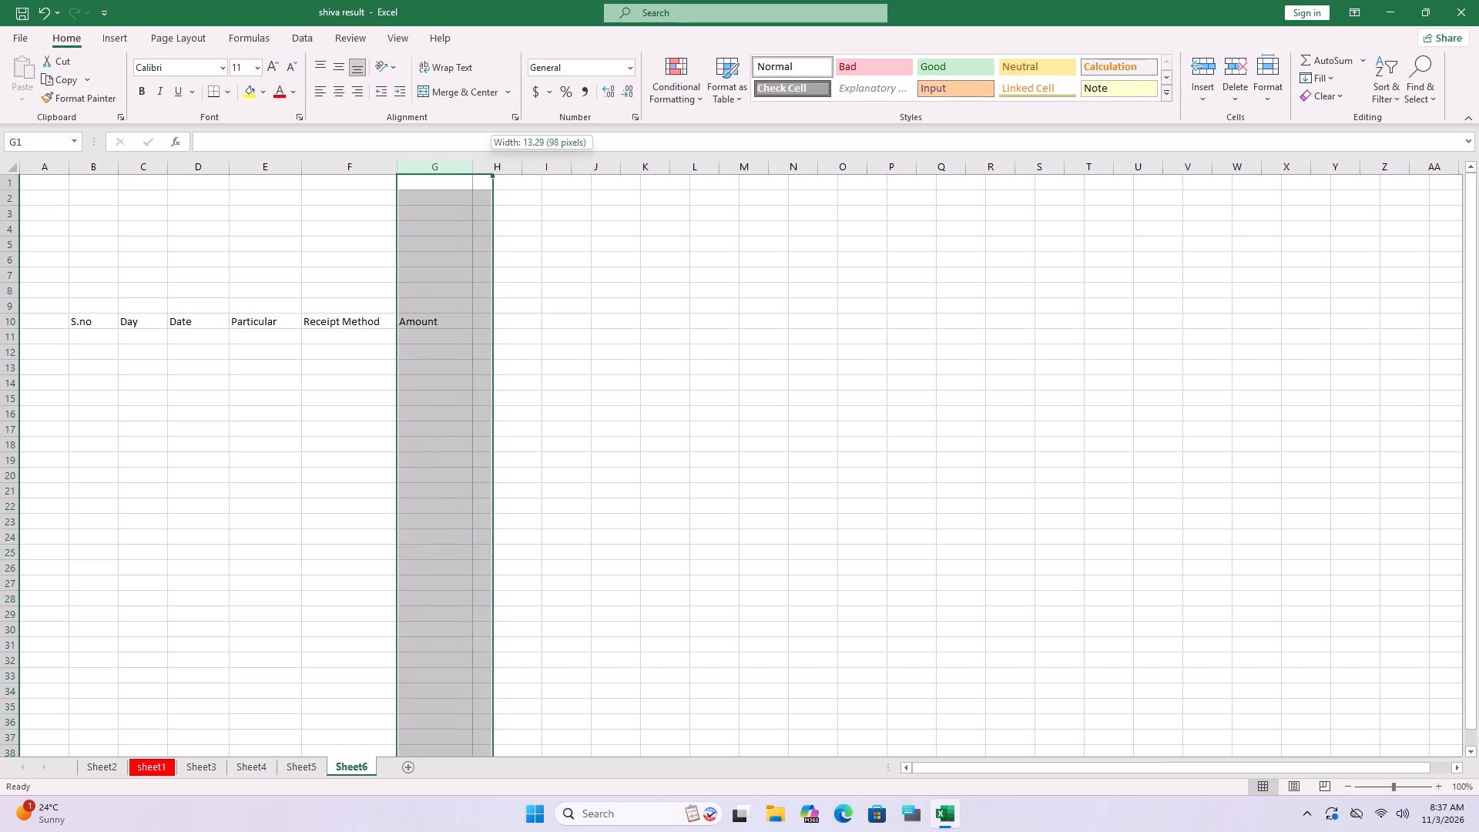
{"action": "left_click_drag", "start_coordinate": [470, 163], "coordinate": [465, 163]}
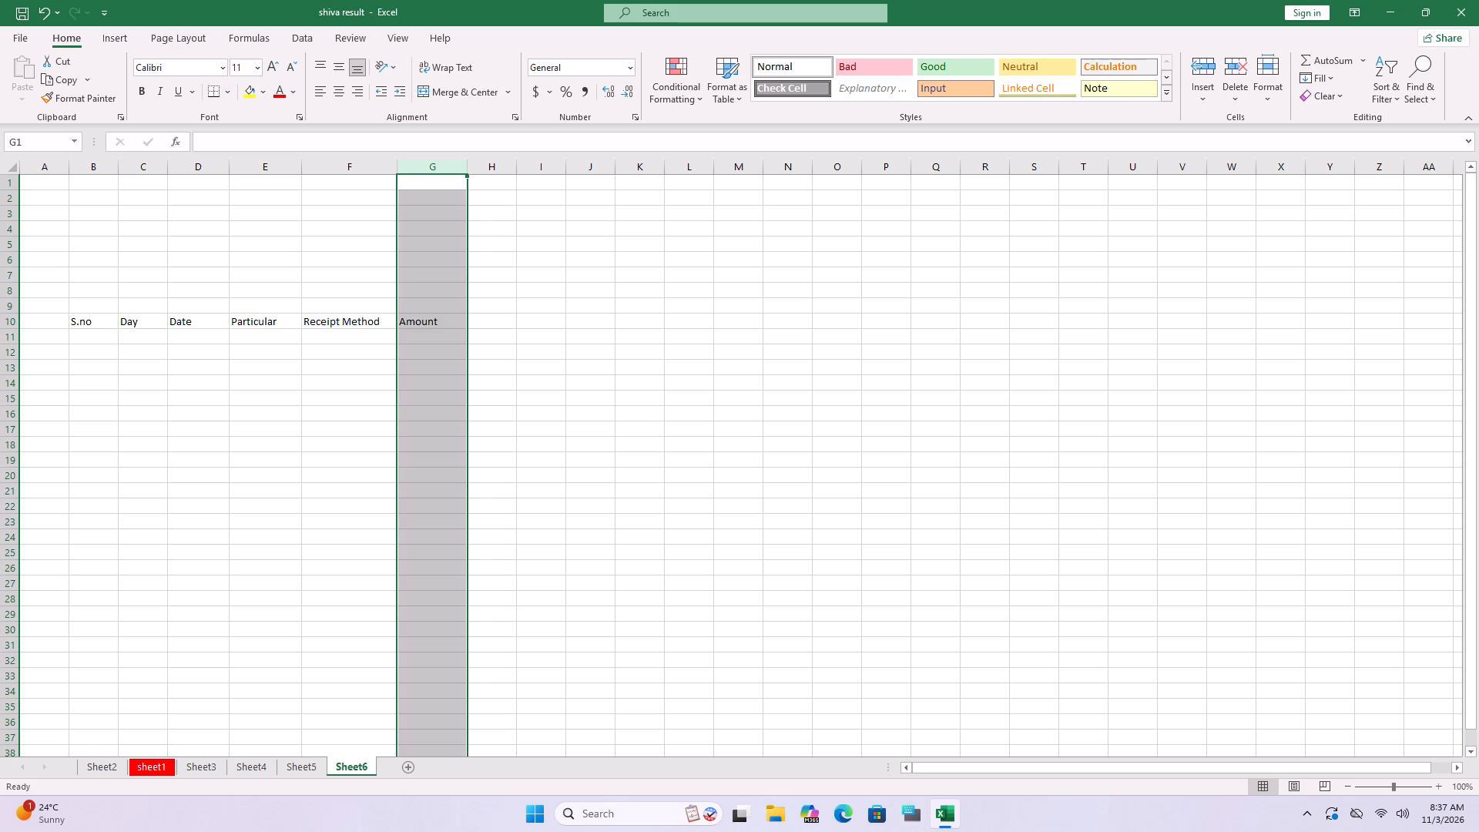
Enter the header Description in cell H10, beside Amount.
{"action": "left_click", "coordinate": [489, 323]}
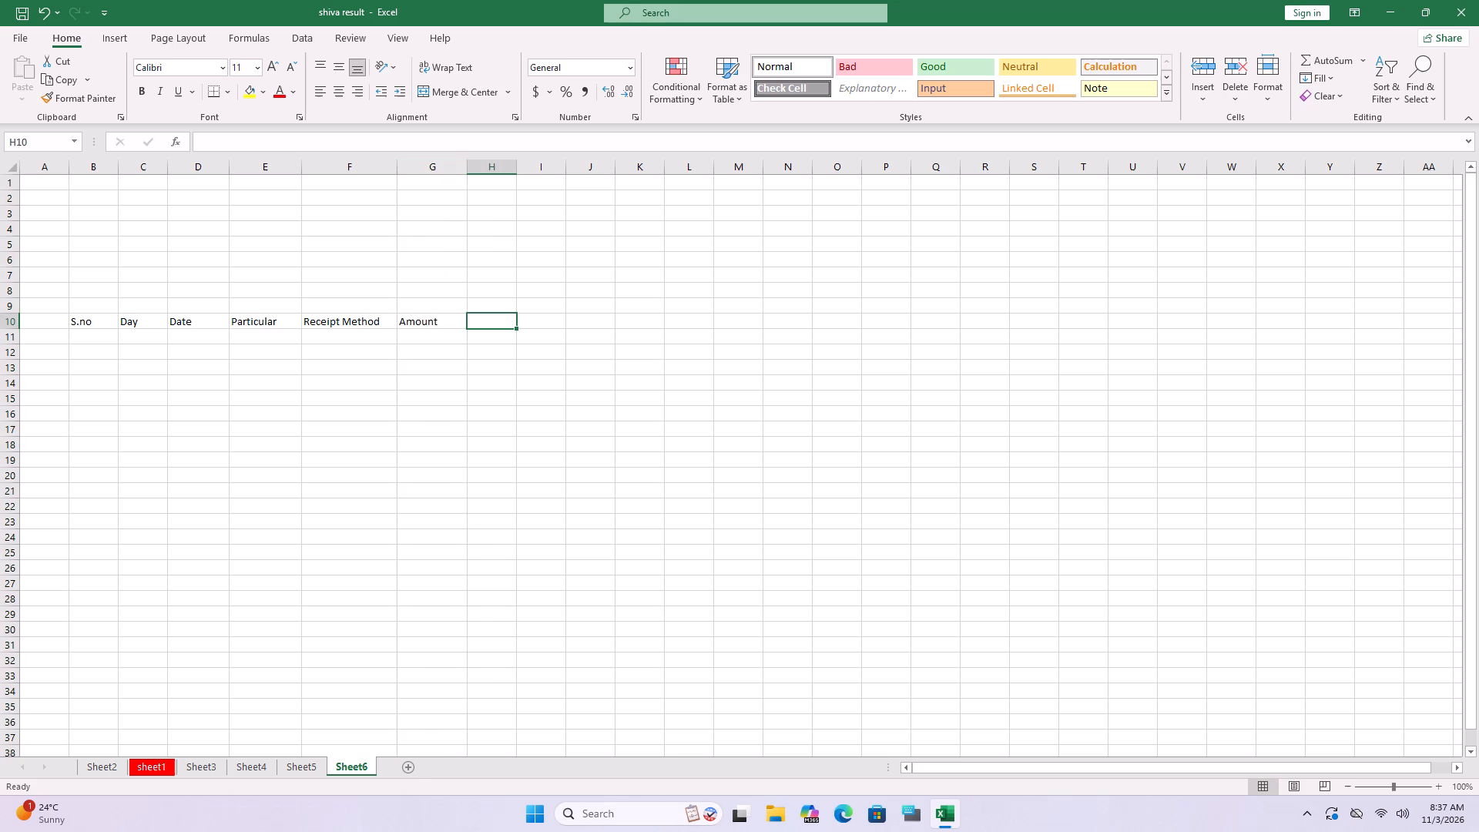
{"action": "type", "text": "De"}
{"action": "type", "text": "sc"}
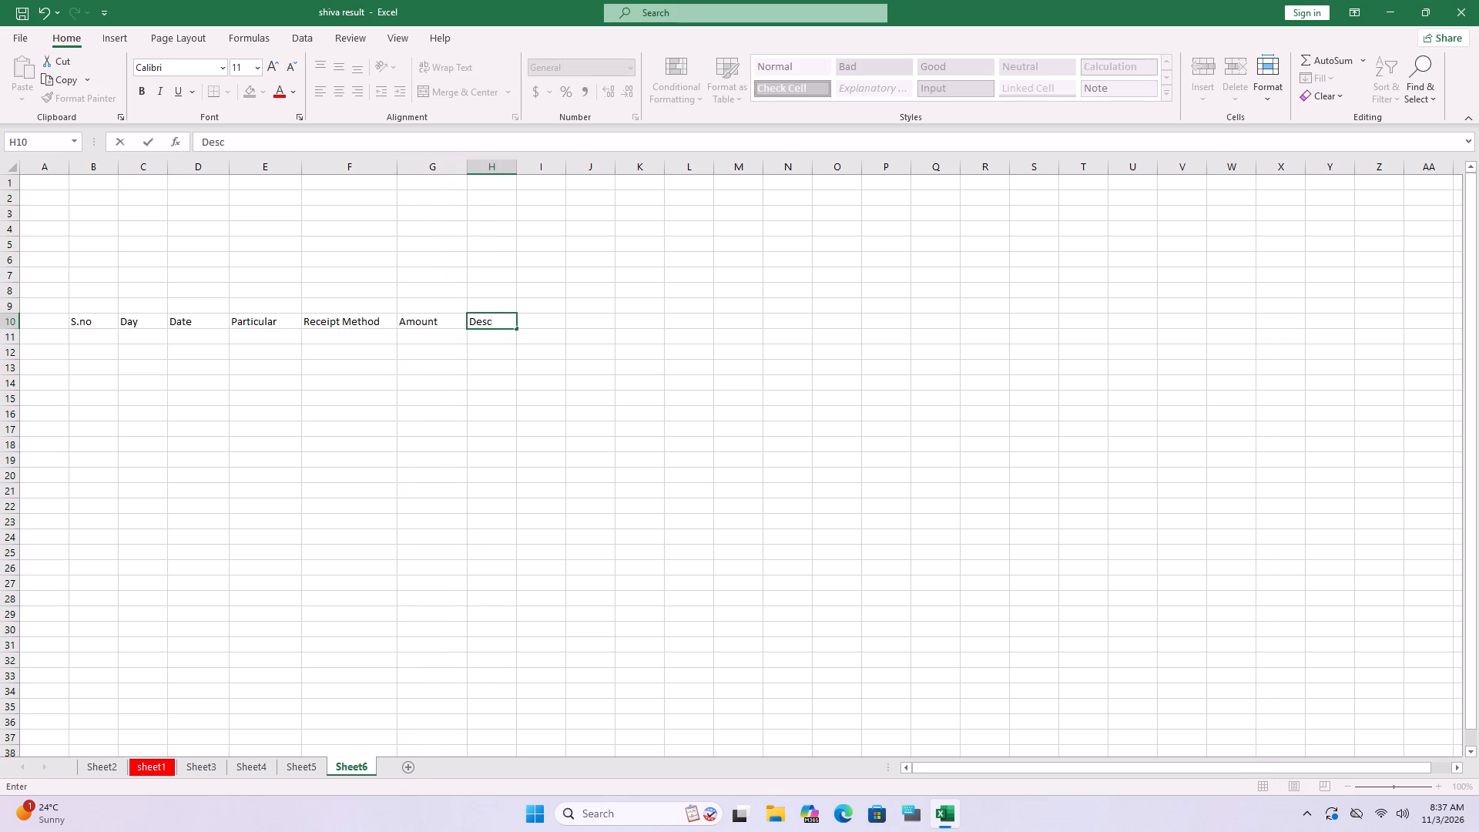
{"action": "key", "text": "r"}
{"action": "key", "text": "i"}
{"action": "key", "text": "p"}
{"action": "type", "text": "tion"}
Widen column H so the Description header fits with spare room.
{"action": "left_click_drag", "start_coordinate": [516, 153], "coordinate": [525, 153]}
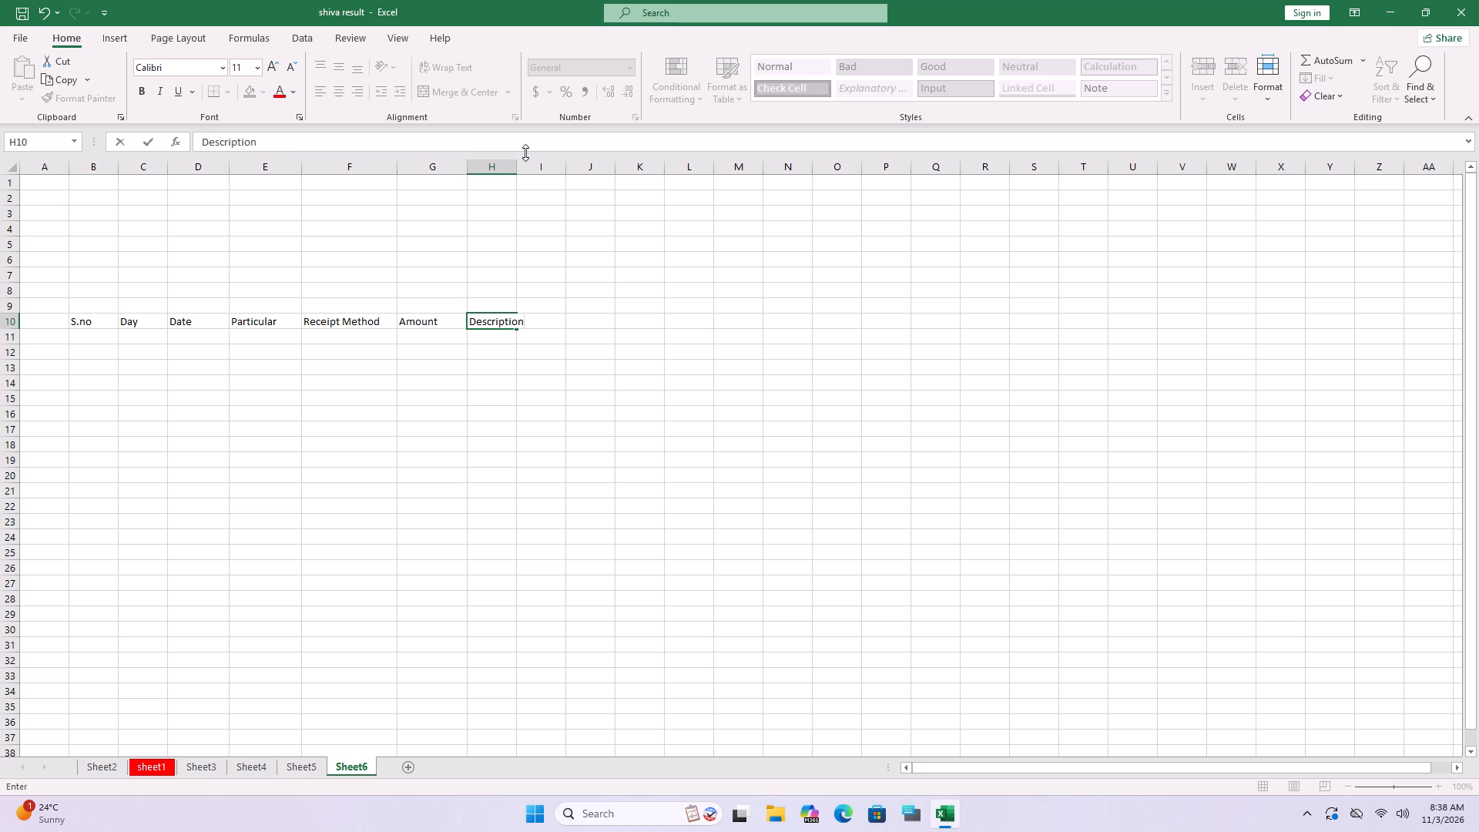
{"action": "left_click_drag", "start_coordinate": [525, 153], "coordinate": [527, 153]}
{"action": "left_click", "coordinate": [517, 158]}
{"action": "left_click_drag", "start_coordinate": [516, 154], "coordinate": [518, 164]}
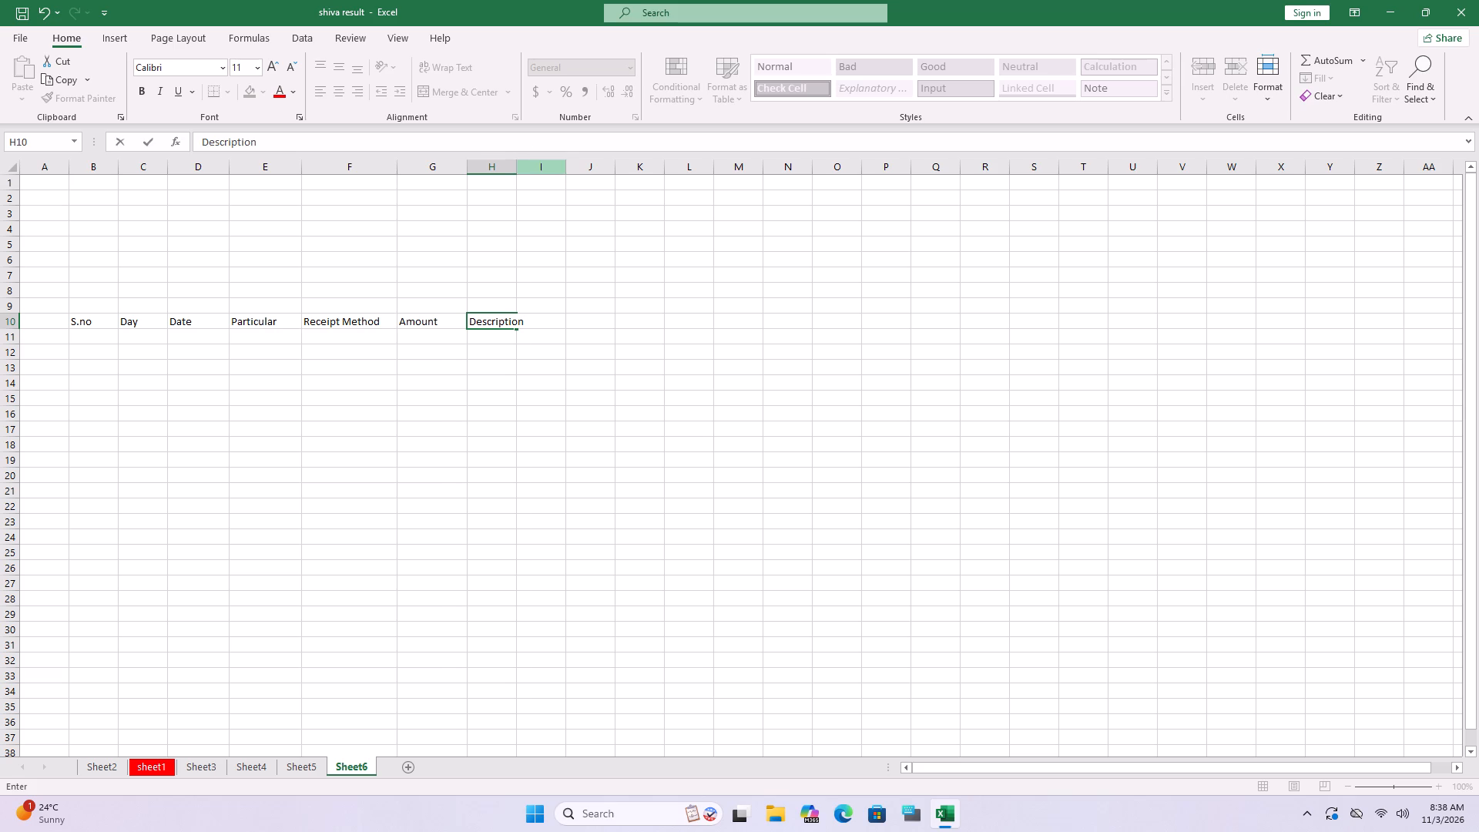
{"action": "left_click", "coordinate": [517, 166]}
{"action": "left_click_drag", "start_coordinate": [516, 161], "coordinate": [534, 164]}
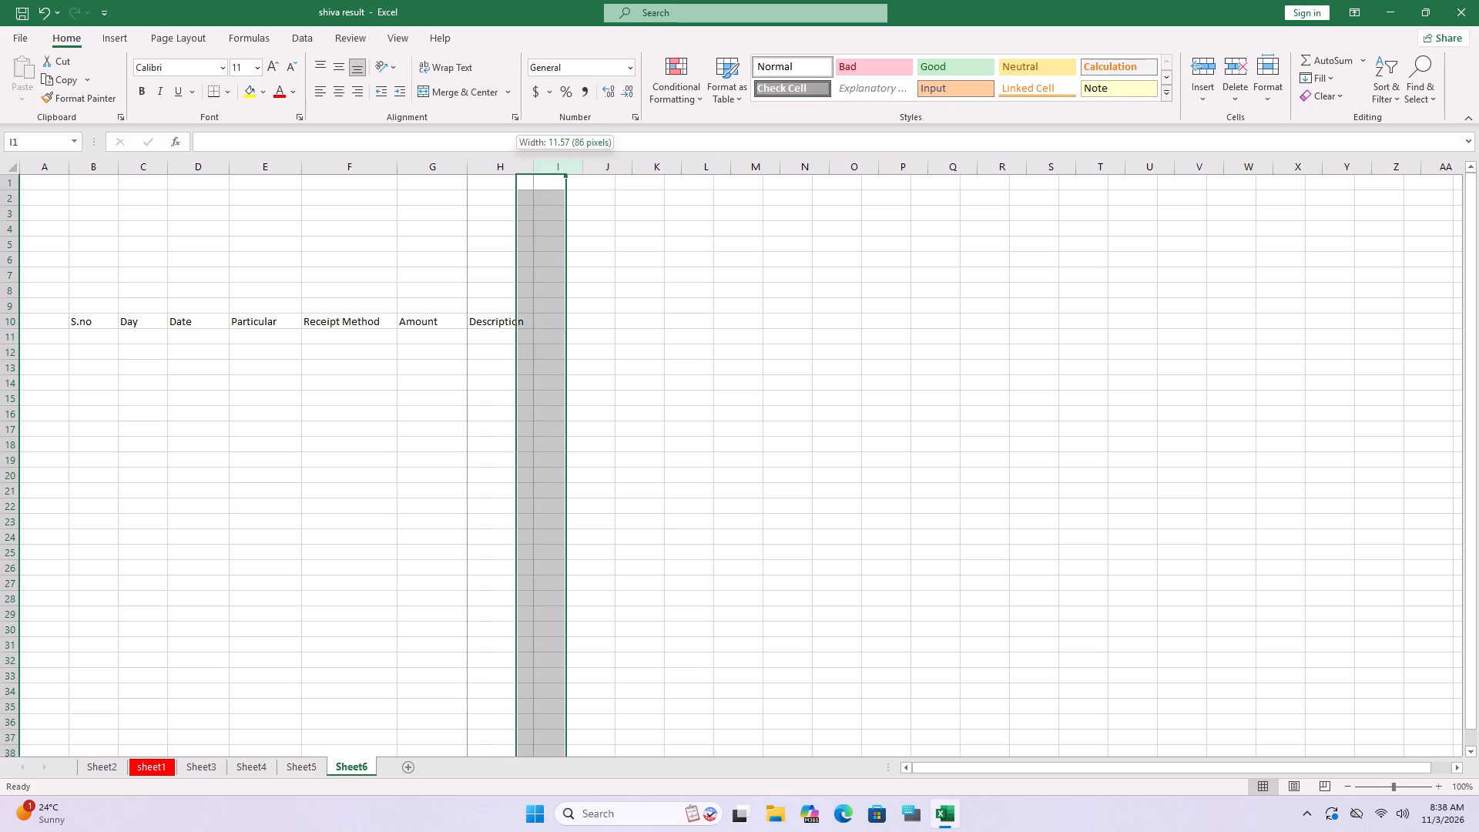
{"action": "left_click_drag", "start_coordinate": [534, 164], "coordinate": [549, 166]}
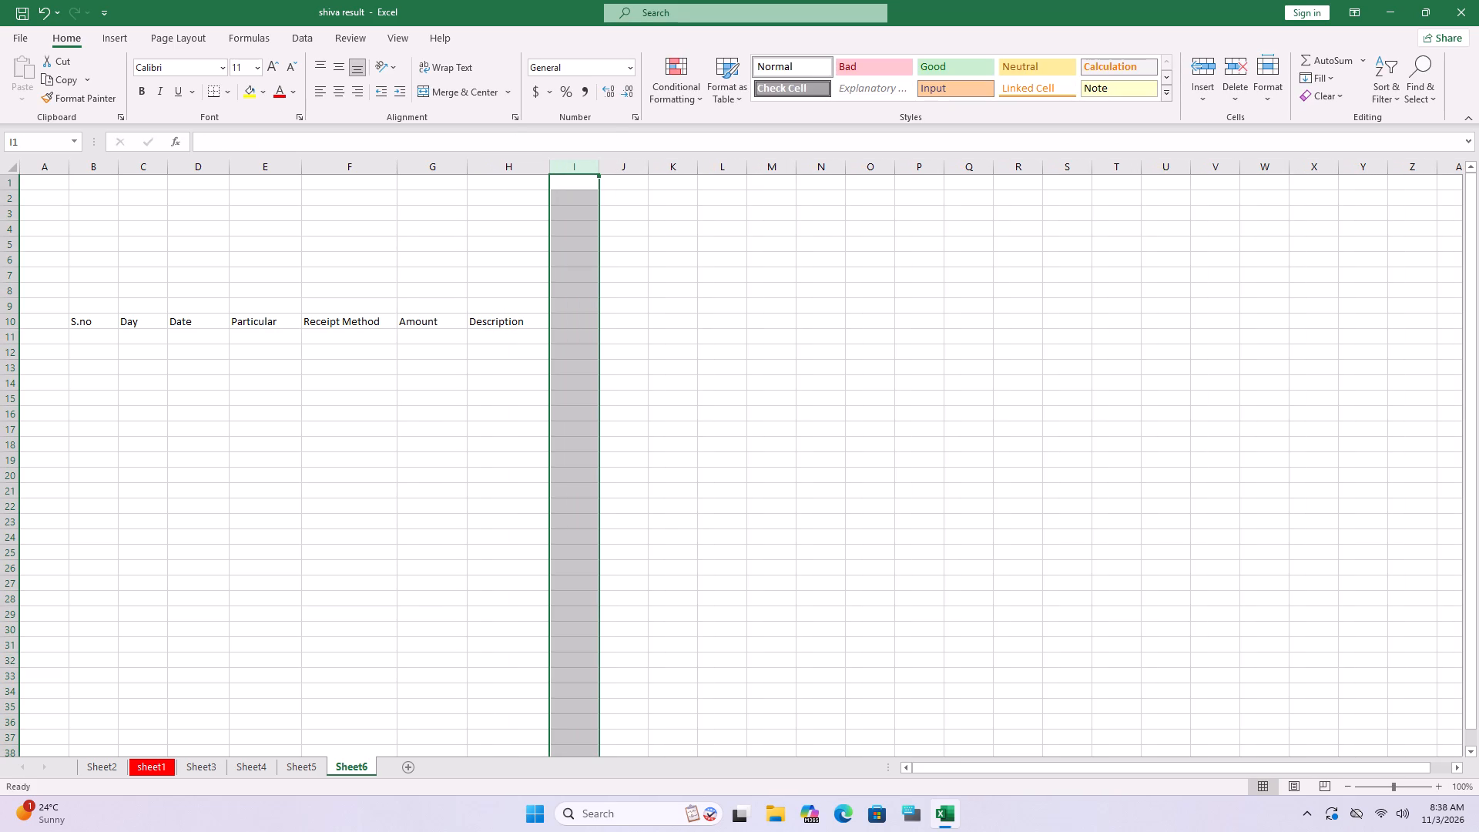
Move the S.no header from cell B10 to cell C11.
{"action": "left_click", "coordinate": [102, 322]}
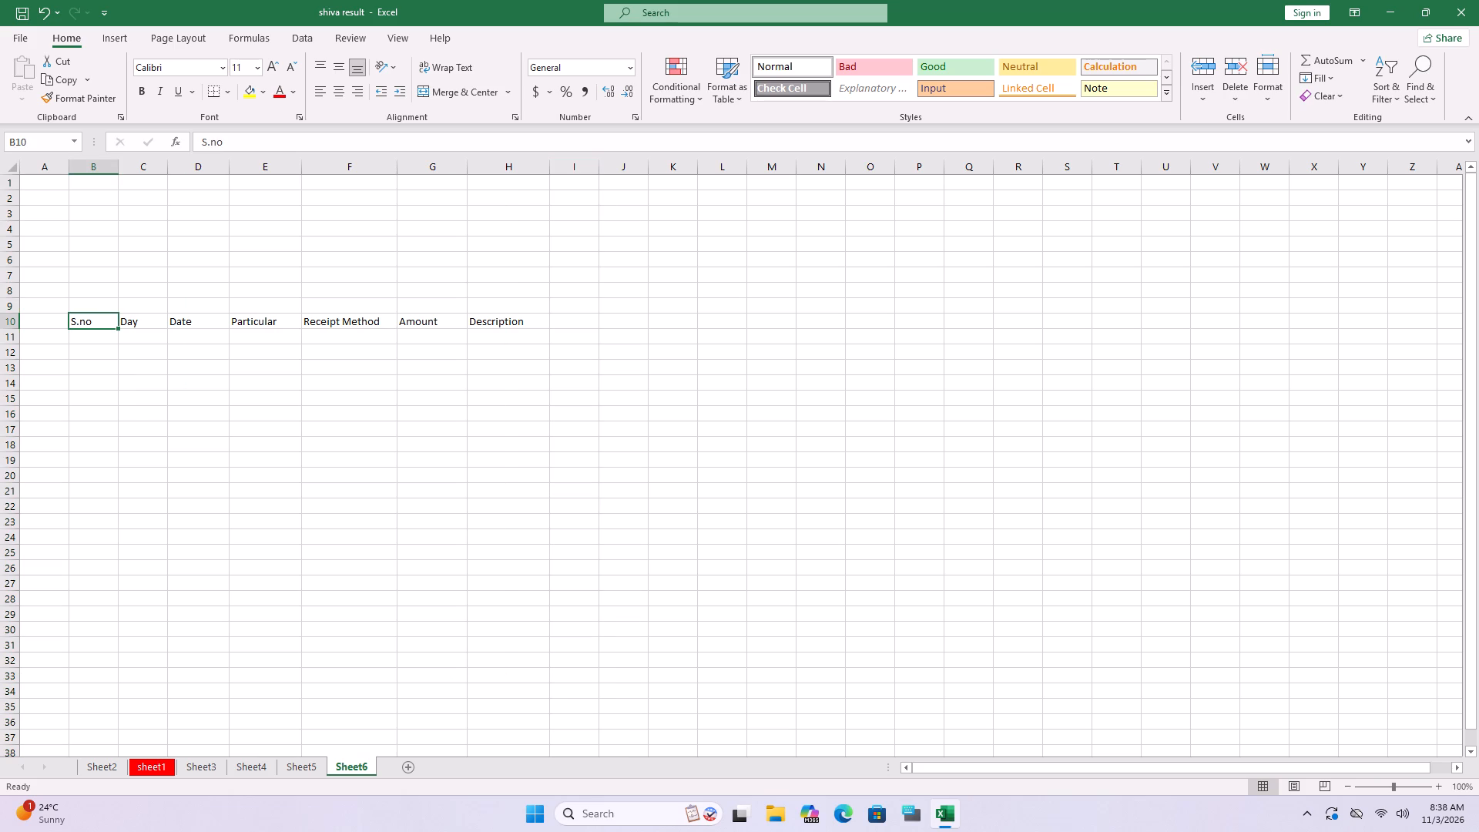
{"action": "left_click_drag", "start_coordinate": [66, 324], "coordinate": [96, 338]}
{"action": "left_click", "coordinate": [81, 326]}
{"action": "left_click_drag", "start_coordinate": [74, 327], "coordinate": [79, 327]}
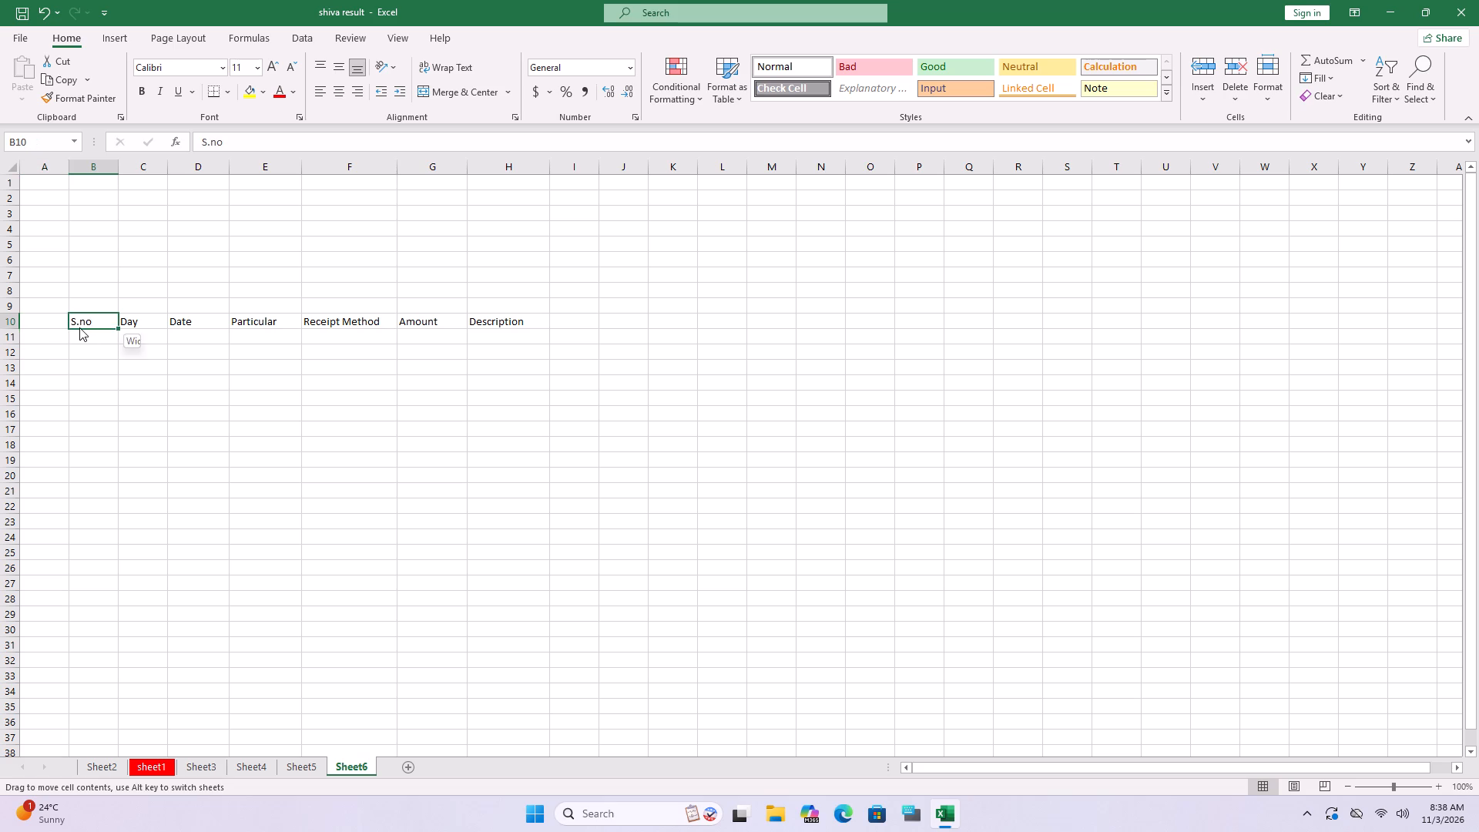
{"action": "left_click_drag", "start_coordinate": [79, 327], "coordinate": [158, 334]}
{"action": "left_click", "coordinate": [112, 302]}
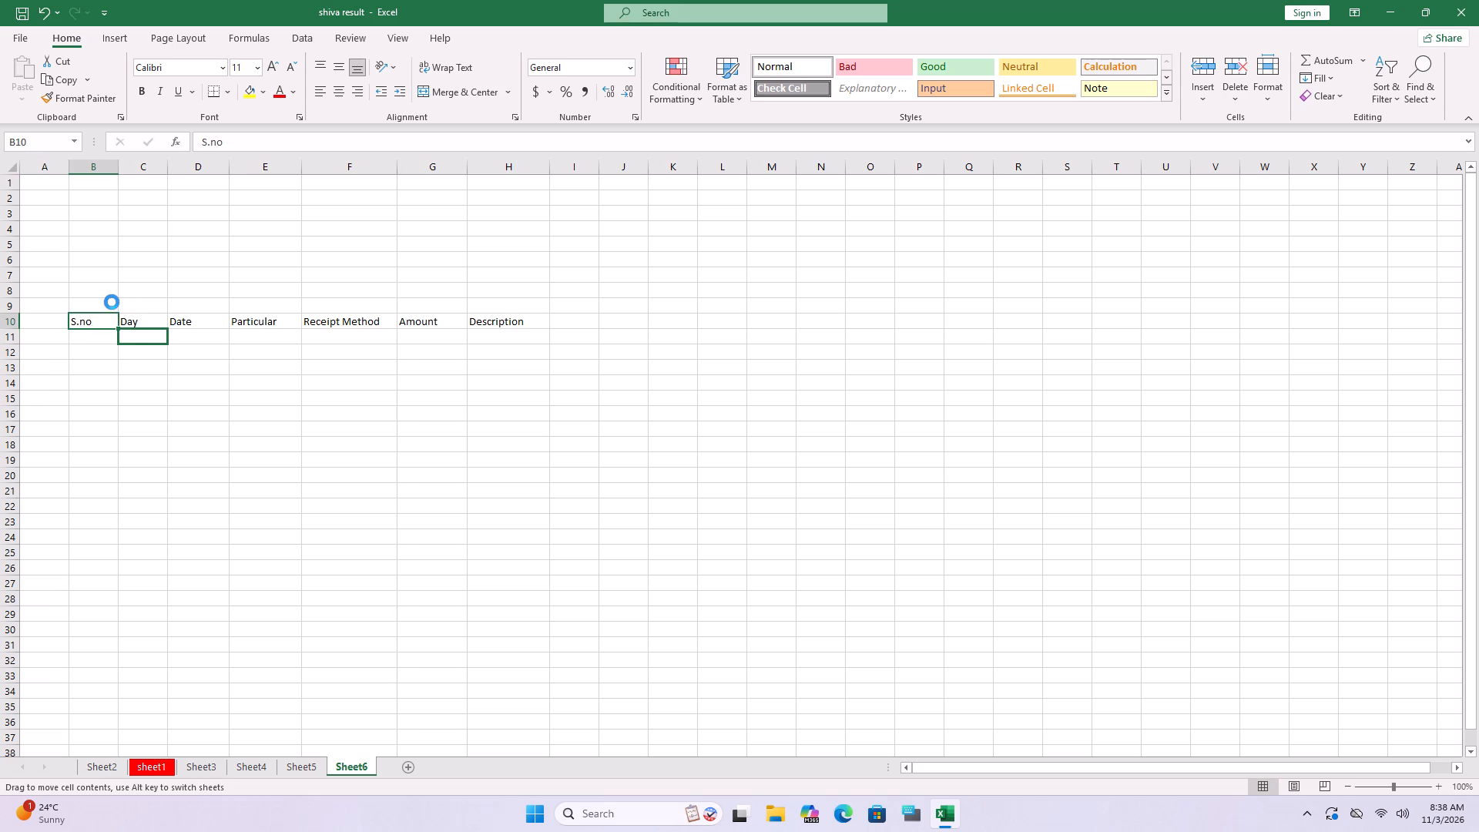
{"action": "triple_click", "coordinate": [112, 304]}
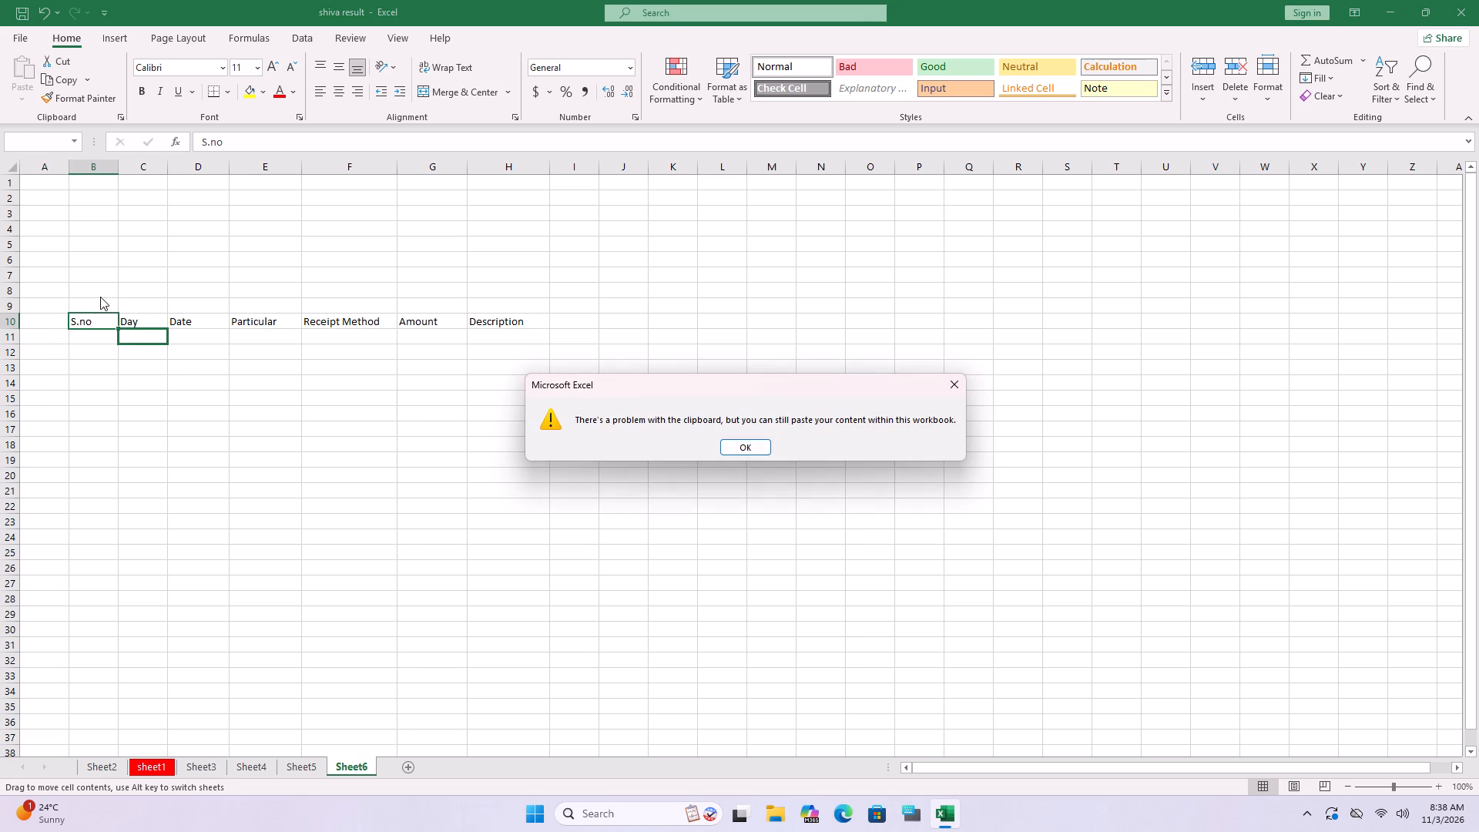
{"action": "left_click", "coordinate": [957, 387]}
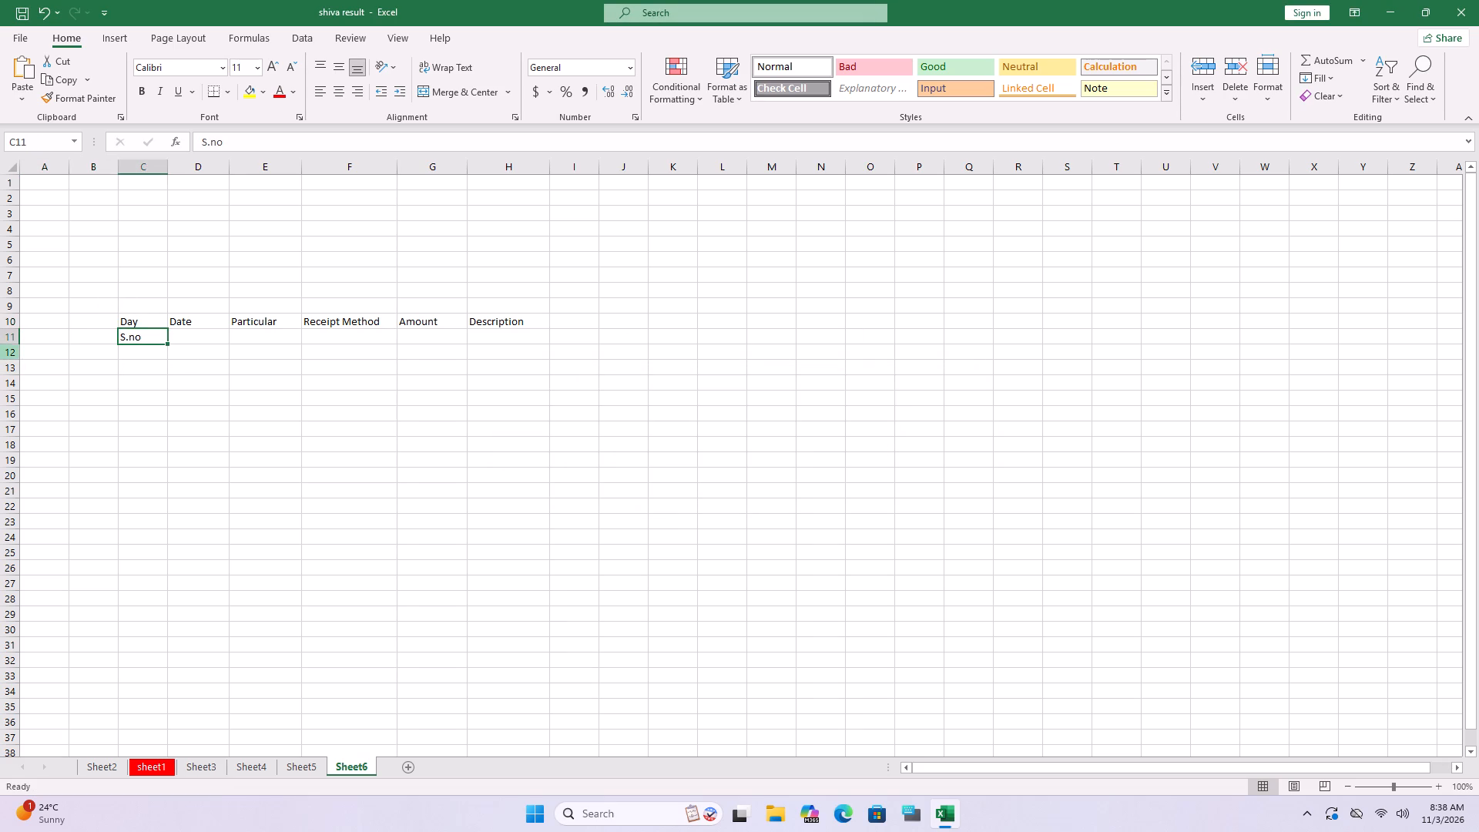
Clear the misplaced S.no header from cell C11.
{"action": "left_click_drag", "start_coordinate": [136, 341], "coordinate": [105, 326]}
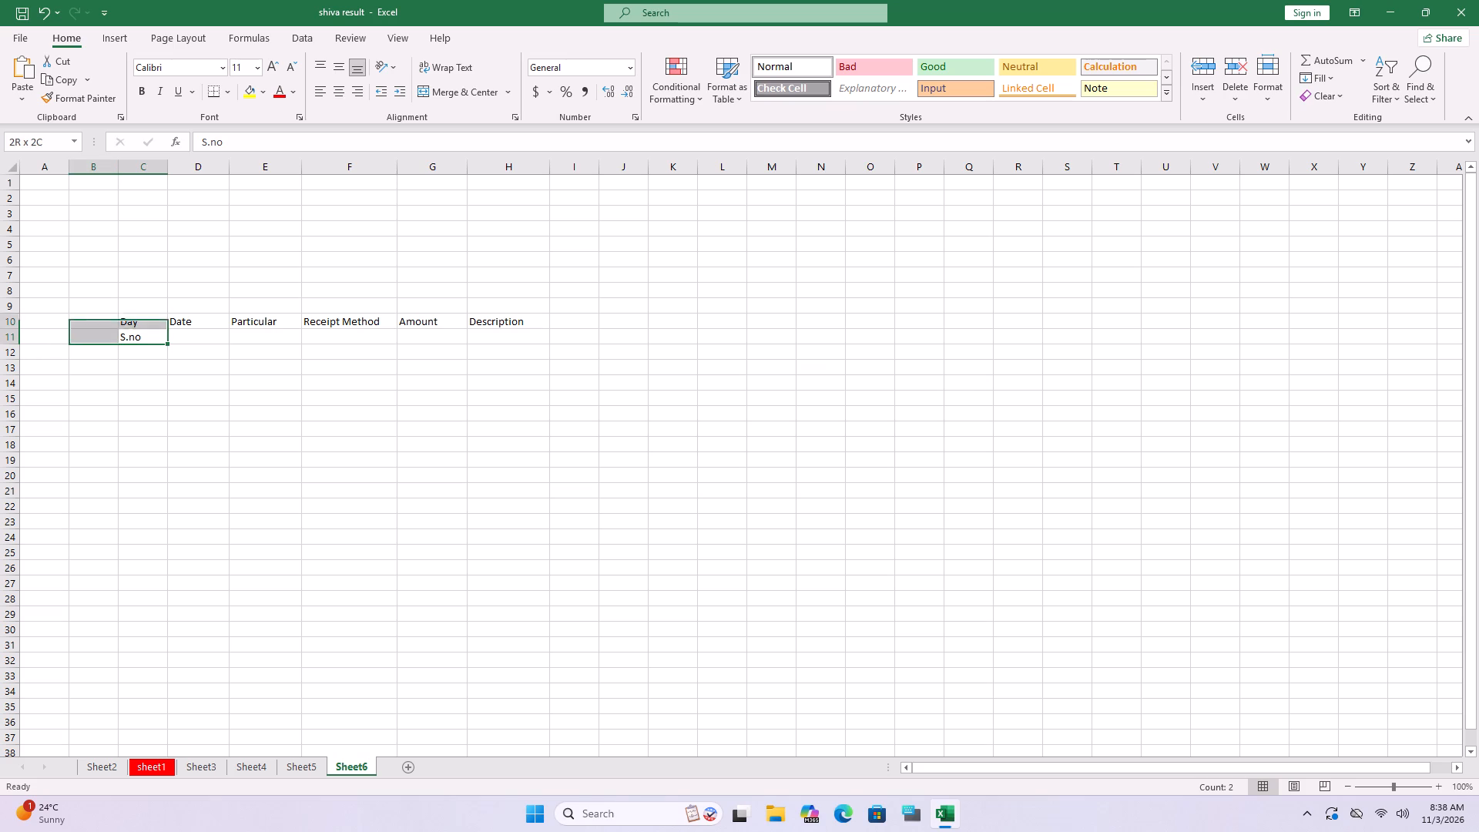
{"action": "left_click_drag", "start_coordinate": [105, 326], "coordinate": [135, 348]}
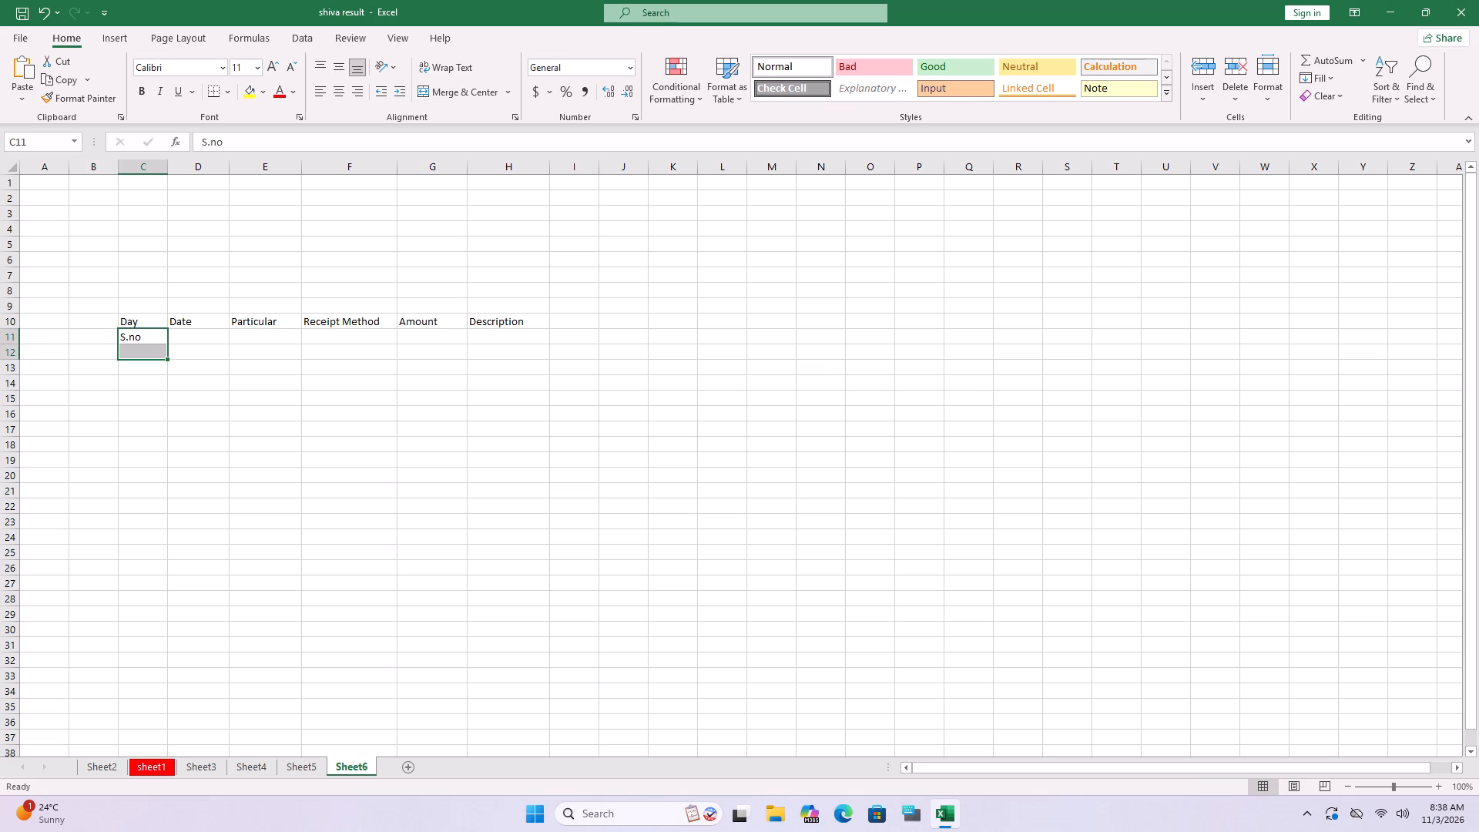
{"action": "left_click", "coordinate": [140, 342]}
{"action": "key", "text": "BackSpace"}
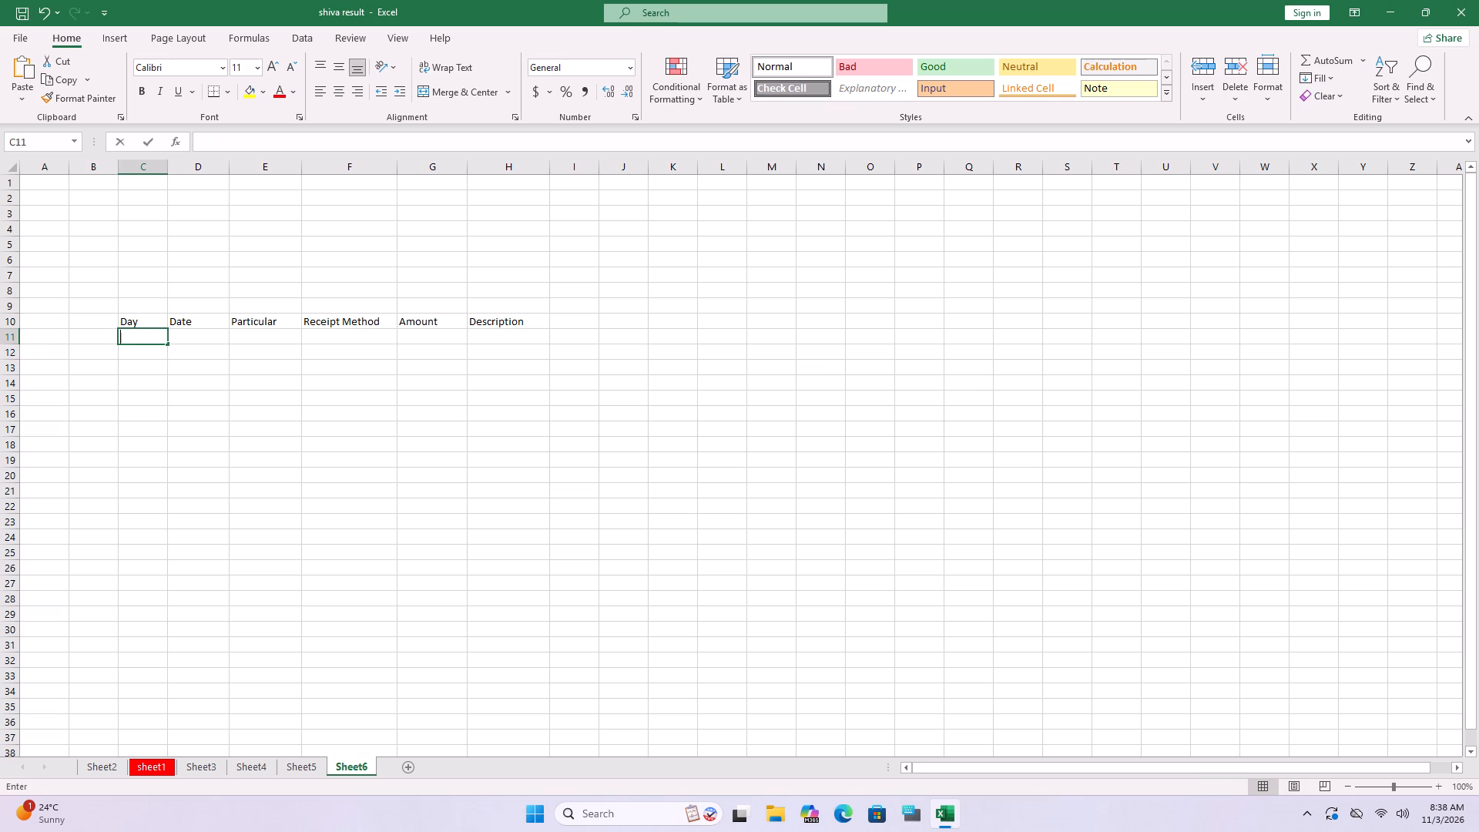
Enter the header S.no. in cell B10, before Day.
{"action": "left_click", "coordinate": [74, 321]}
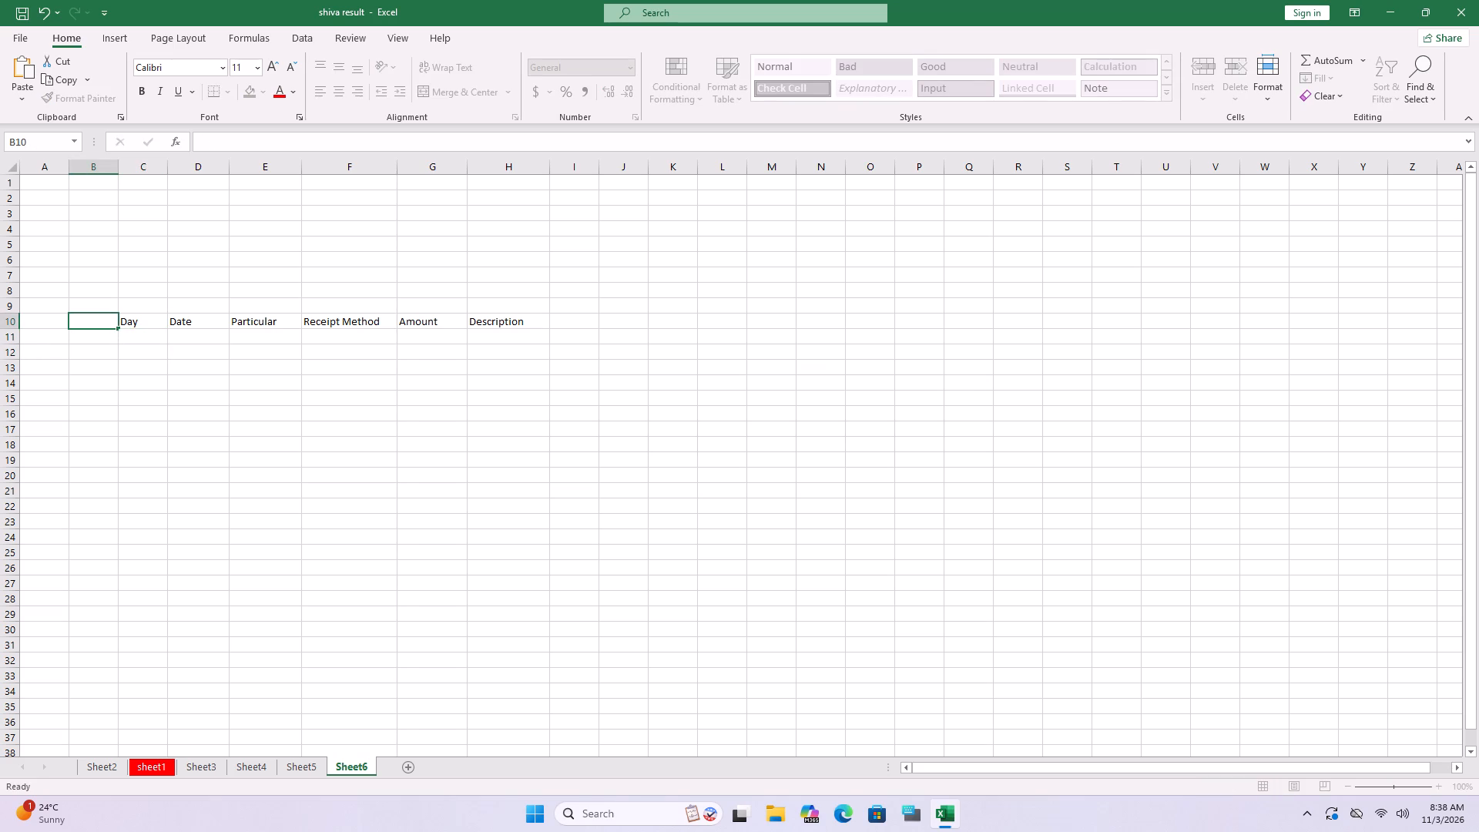
{"action": "key", "text": "shift+s"}
{"action": "key", "text": "period"}
{"action": "key", "text": "n"}
{"action": "key", "text": "o"}
{"action": "key", "text": "period"}
{"action": "key", "text": "Return"}
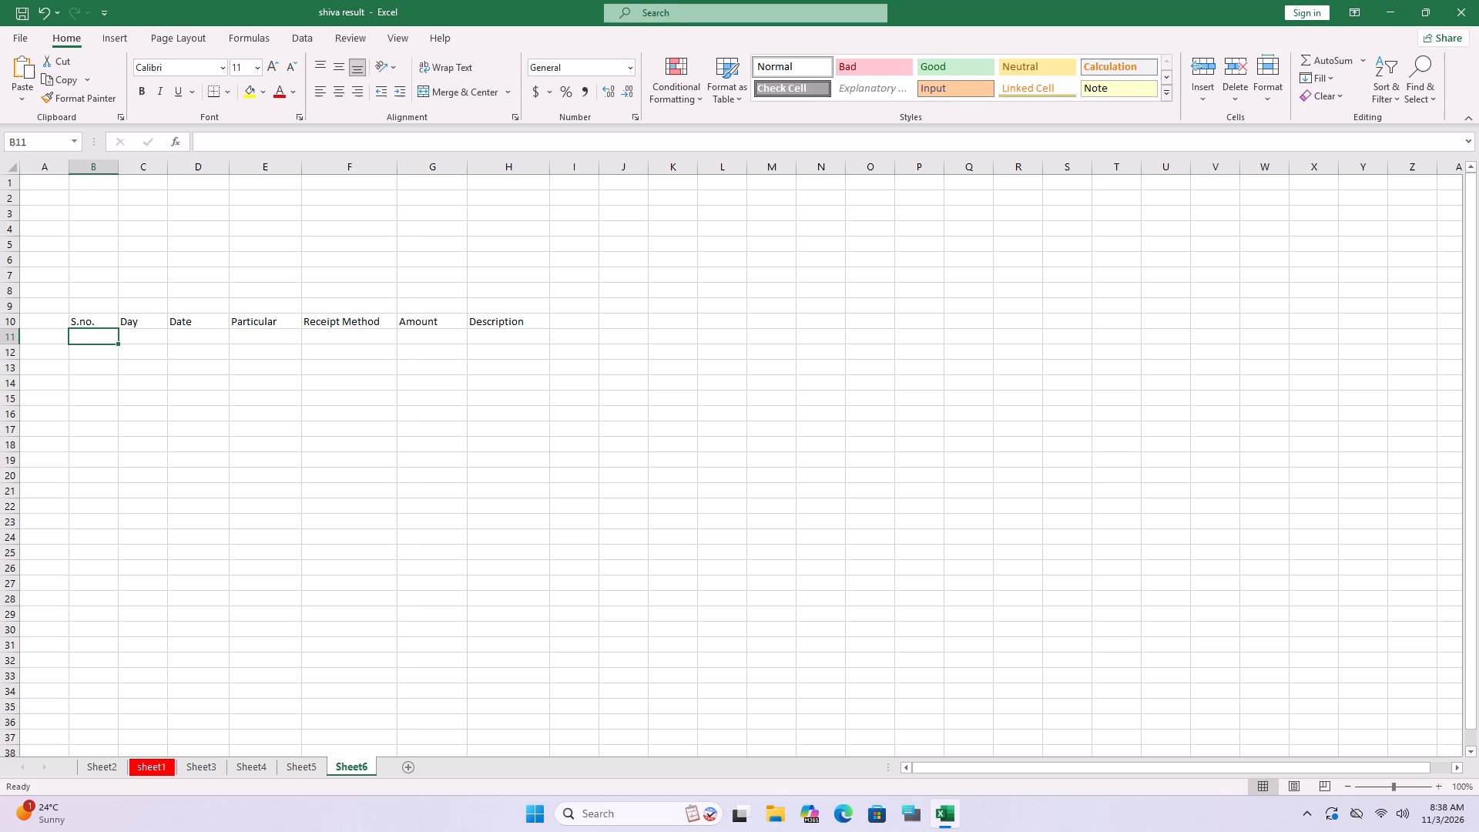
Move the header row and the blank row below it down one row, from B10:H11 to B11:H12.
{"action": "left_click_drag", "start_coordinate": [77, 317], "coordinate": [411, 333]}
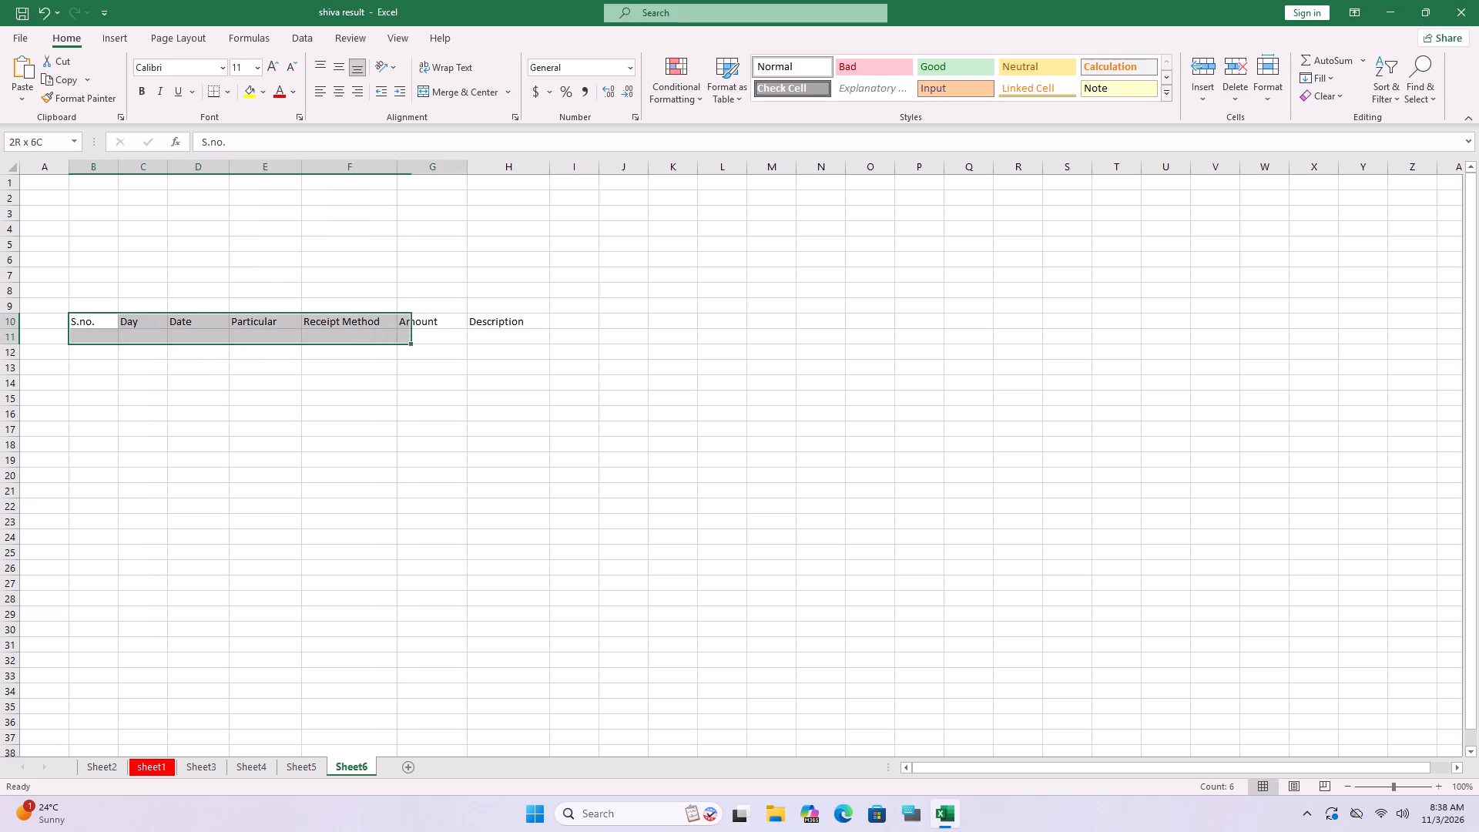
{"action": "left_click_drag", "start_coordinate": [411, 333], "coordinate": [495, 331]}
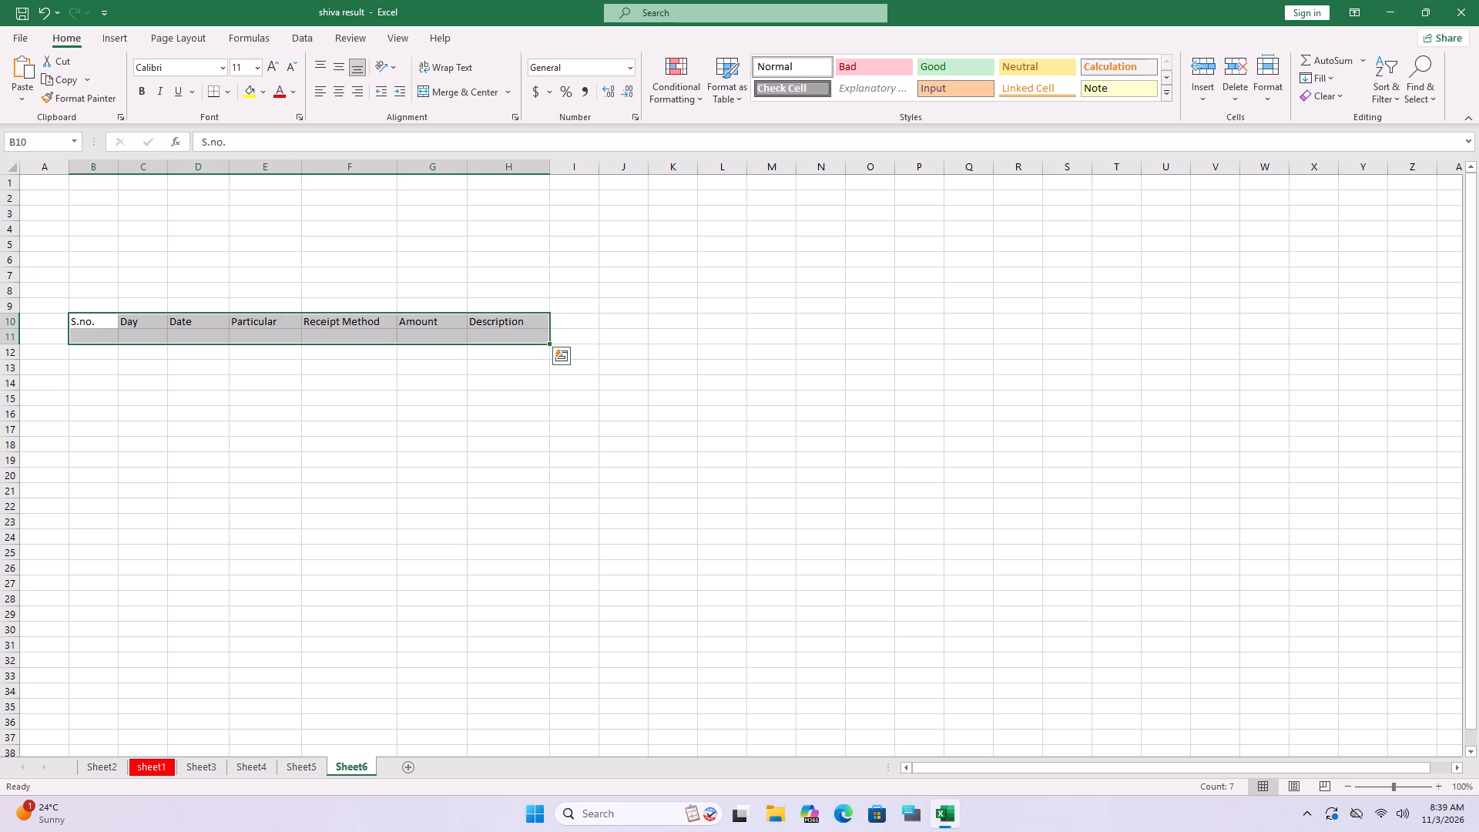
{"action": "scroll", "coordinate": [497, 335], "scroll_direction": "down", "scroll_amount": 1}
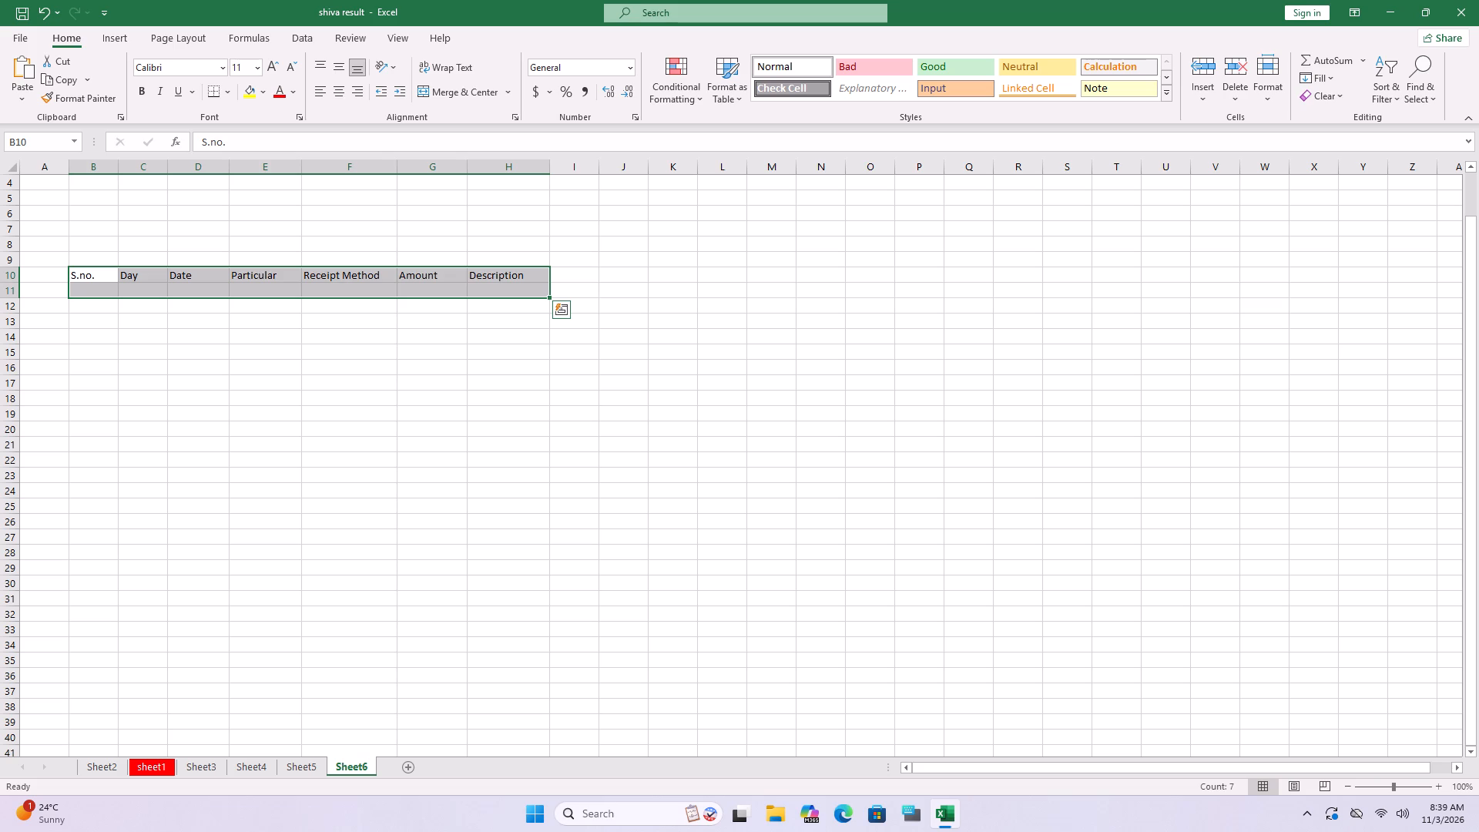
{"action": "left_click_drag", "start_coordinate": [548, 294], "coordinate": [549, 294]}
{"action": "left_click_drag", "start_coordinate": [549, 294], "coordinate": [549, 304]}
{"action": "left_click", "coordinate": [420, 249]}
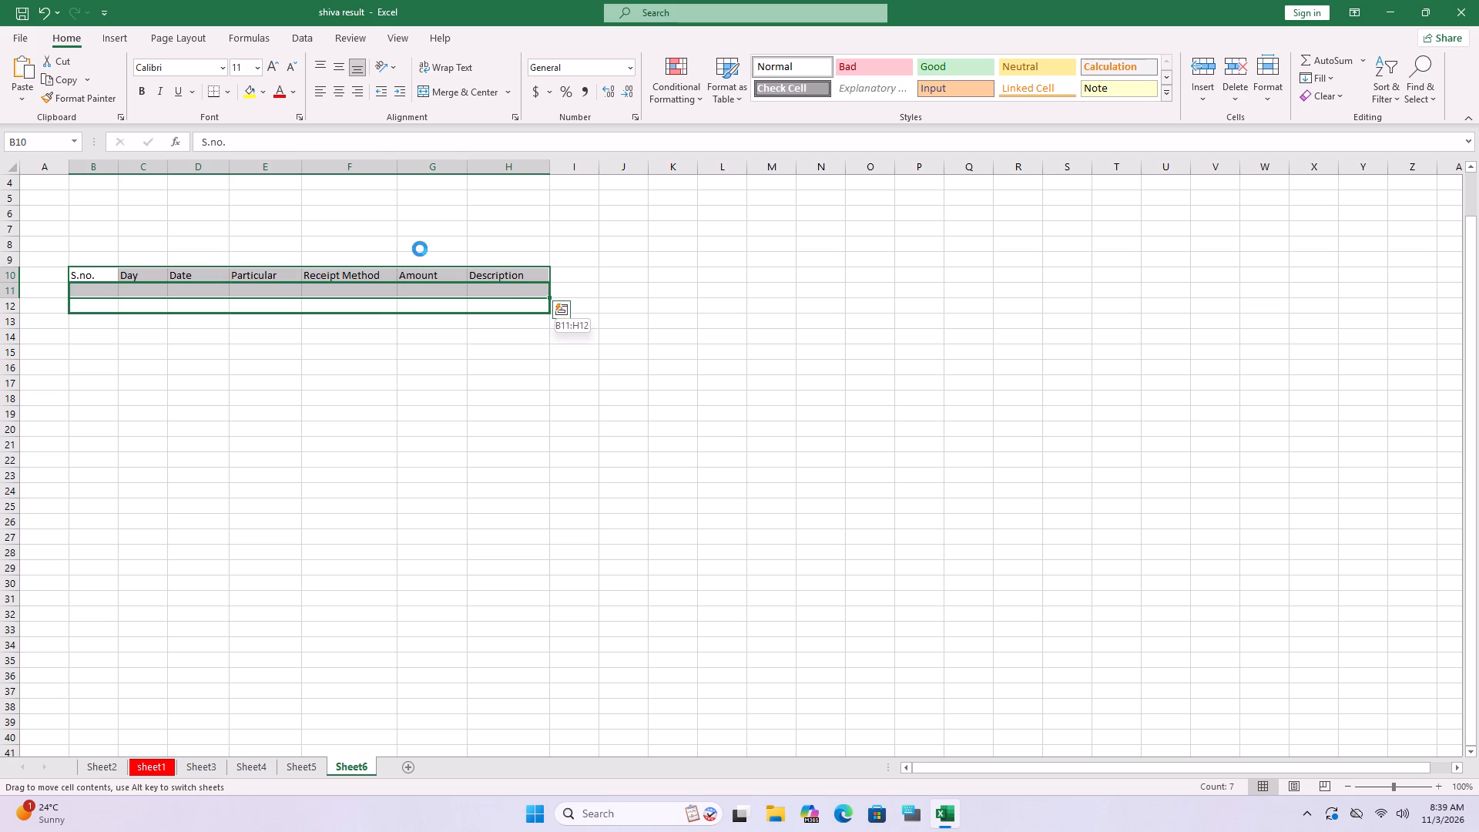
{"action": "left_click", "coordinate": [420, 245]}
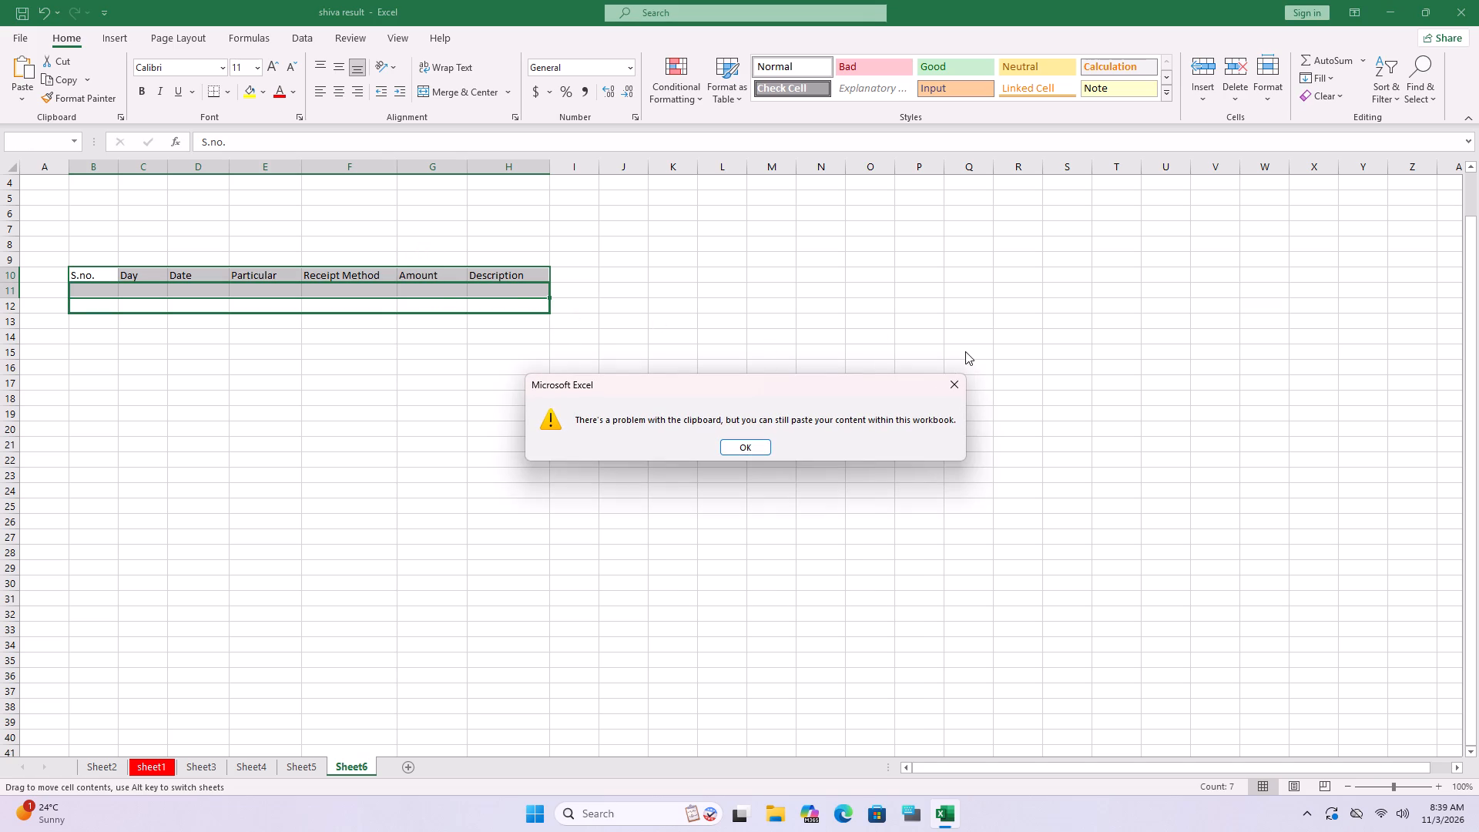
{"action": "left_click", "coordinate": [959, 387]}
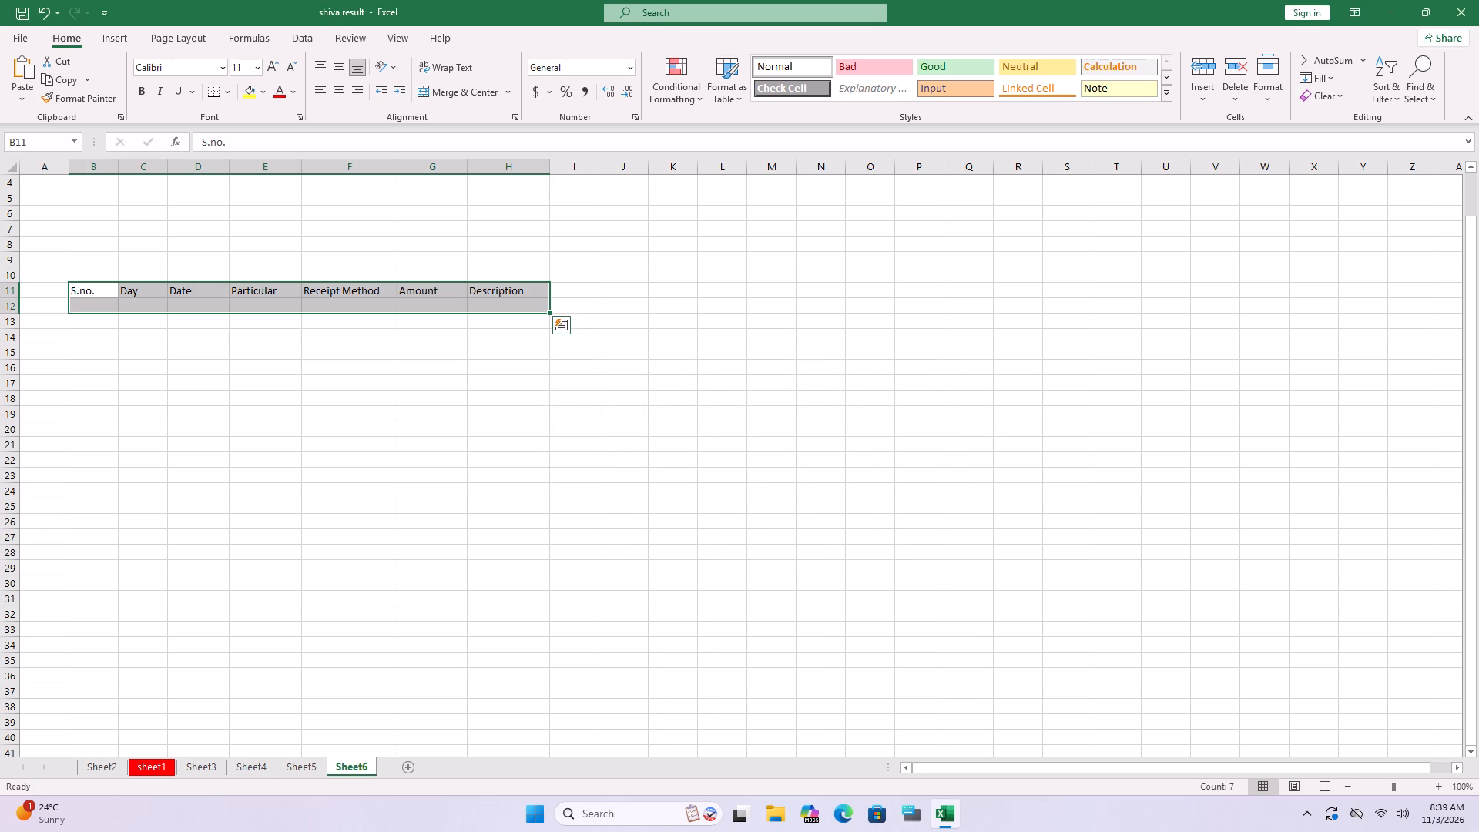
Convert the range B11:H13 into a table, using its first row as the headers.
{"action": "left_click", "coordinate": [111, 308]}
{"action": "left_click_drag", "start_coordinate": [72, 287], "coordinate": [191, 307]}
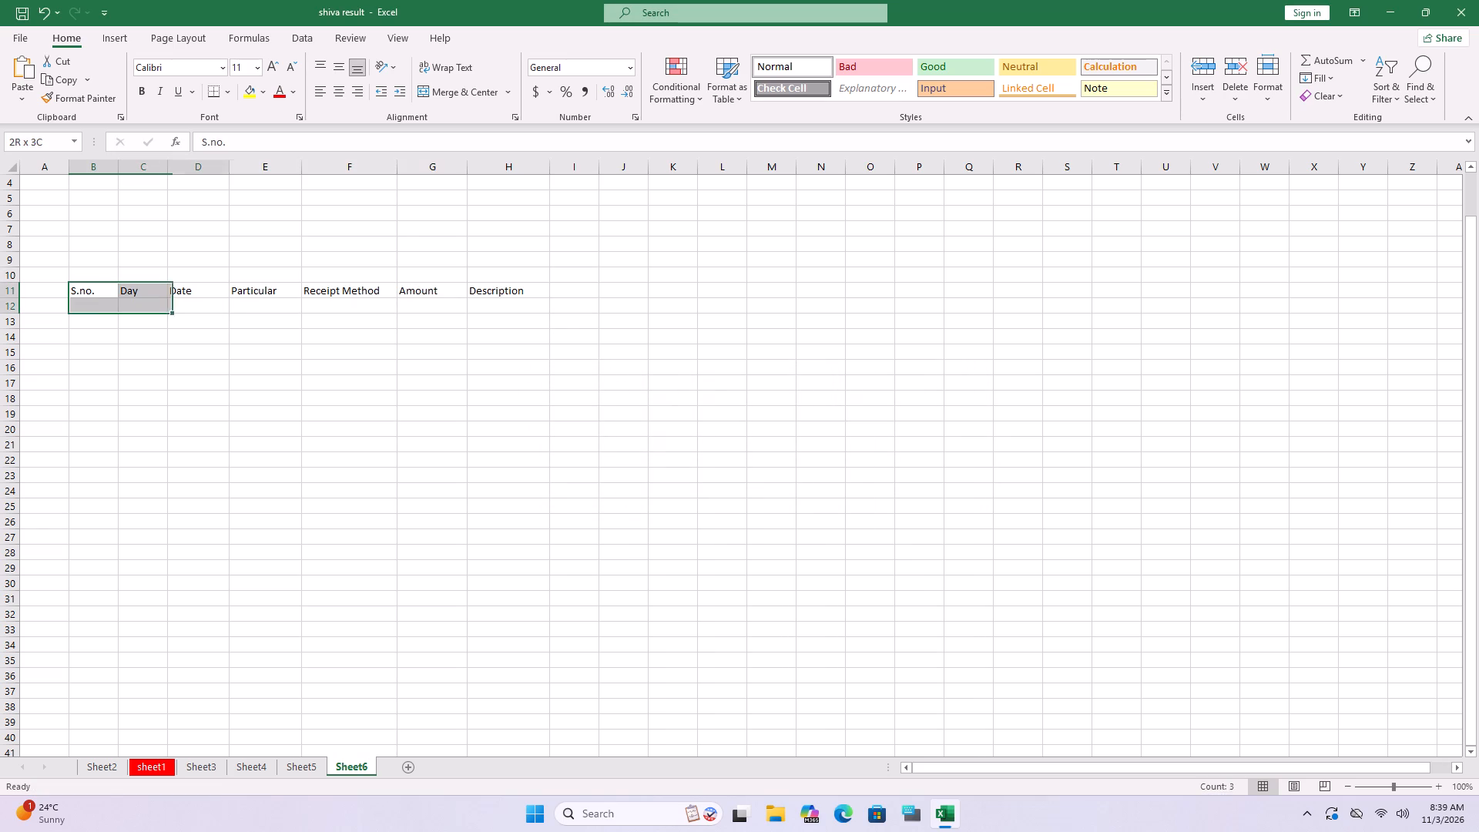
{"action": "left_click_drag", "start_coordinate": [191, 307], "coordinate": [496, 316]}
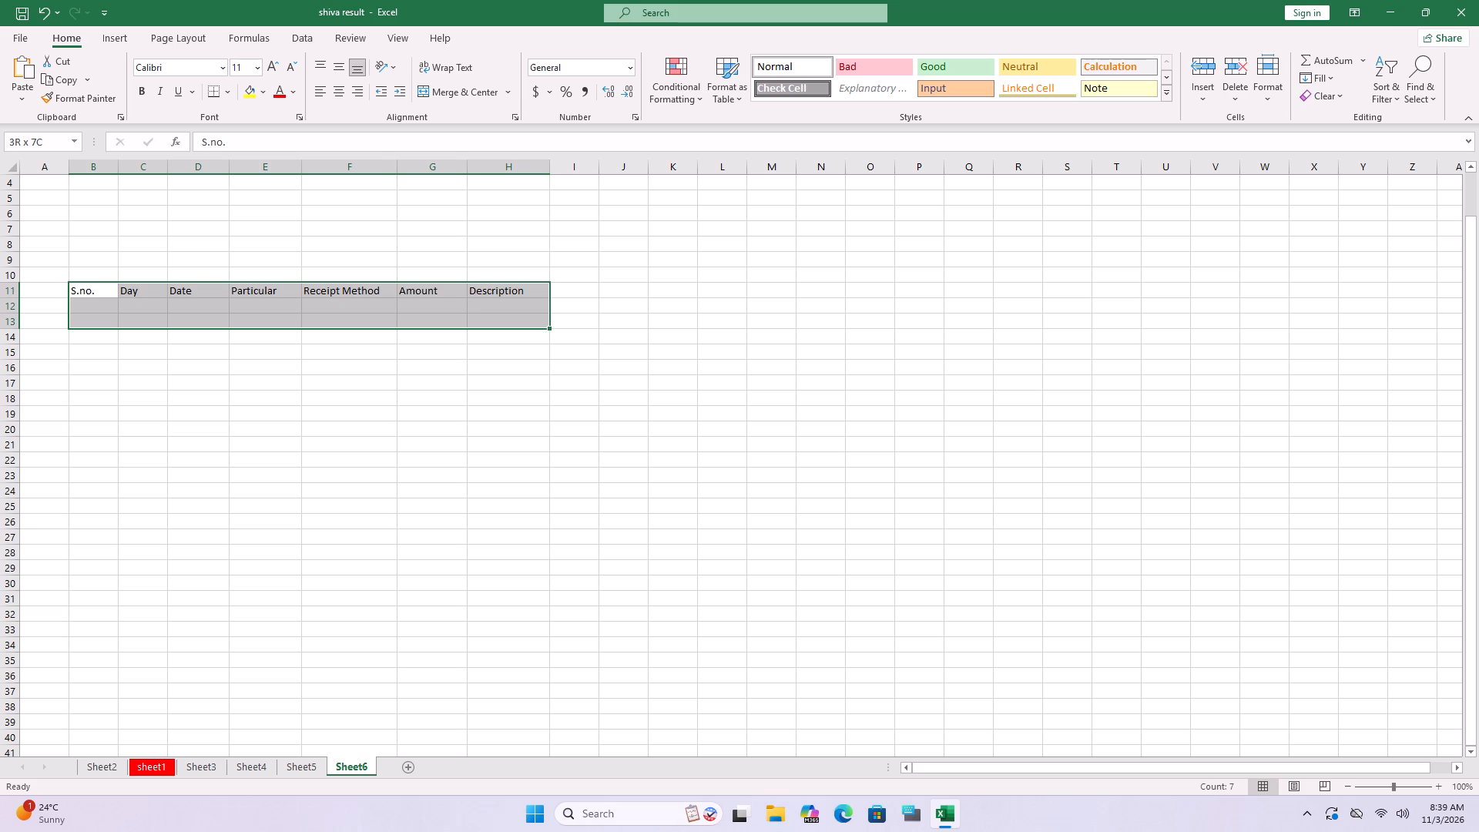
{"action": "key", "text": "ctrl+t"}
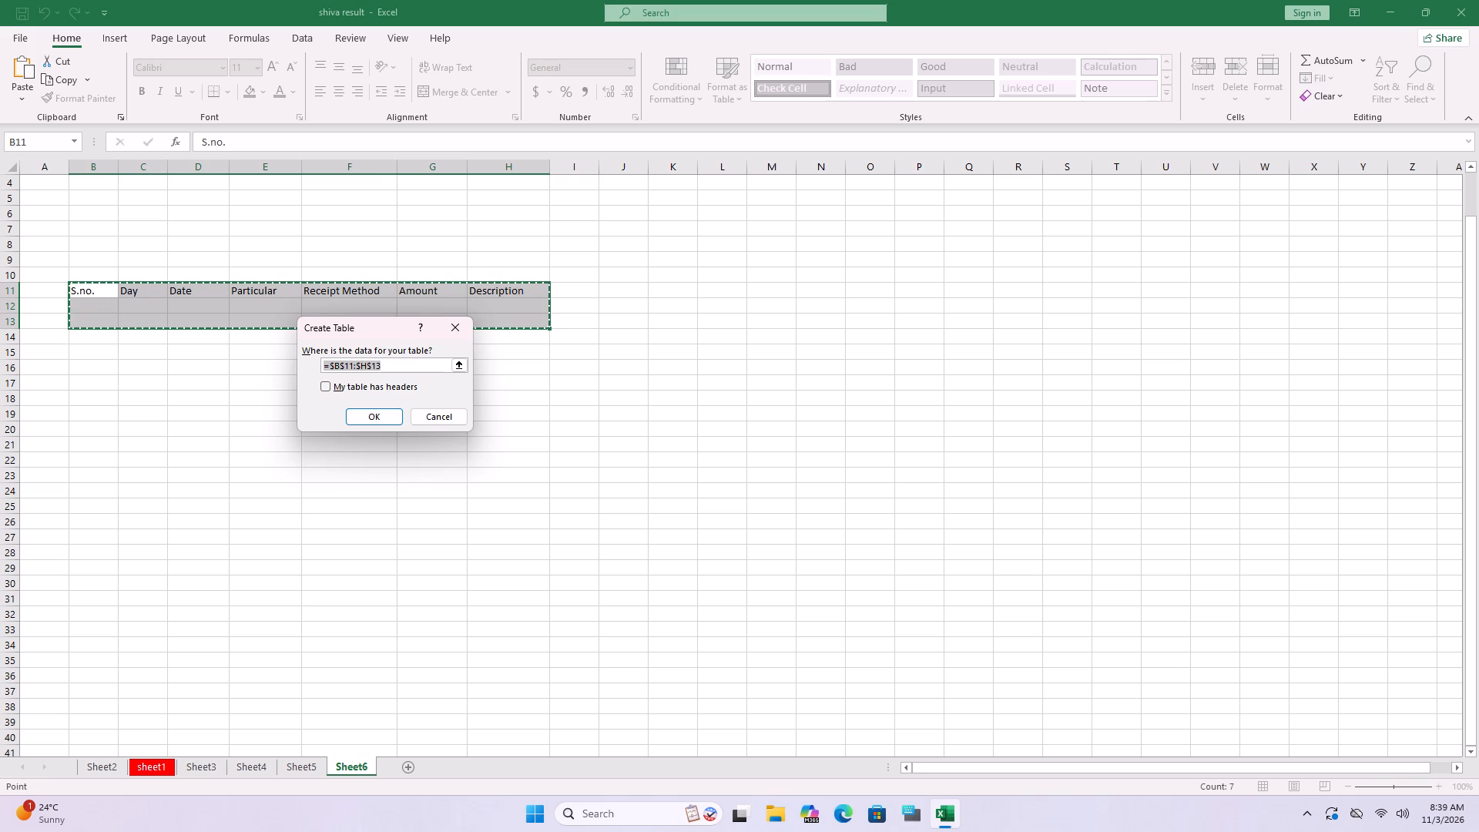
{"action": "left_click", "coordinate": [325, 387]}
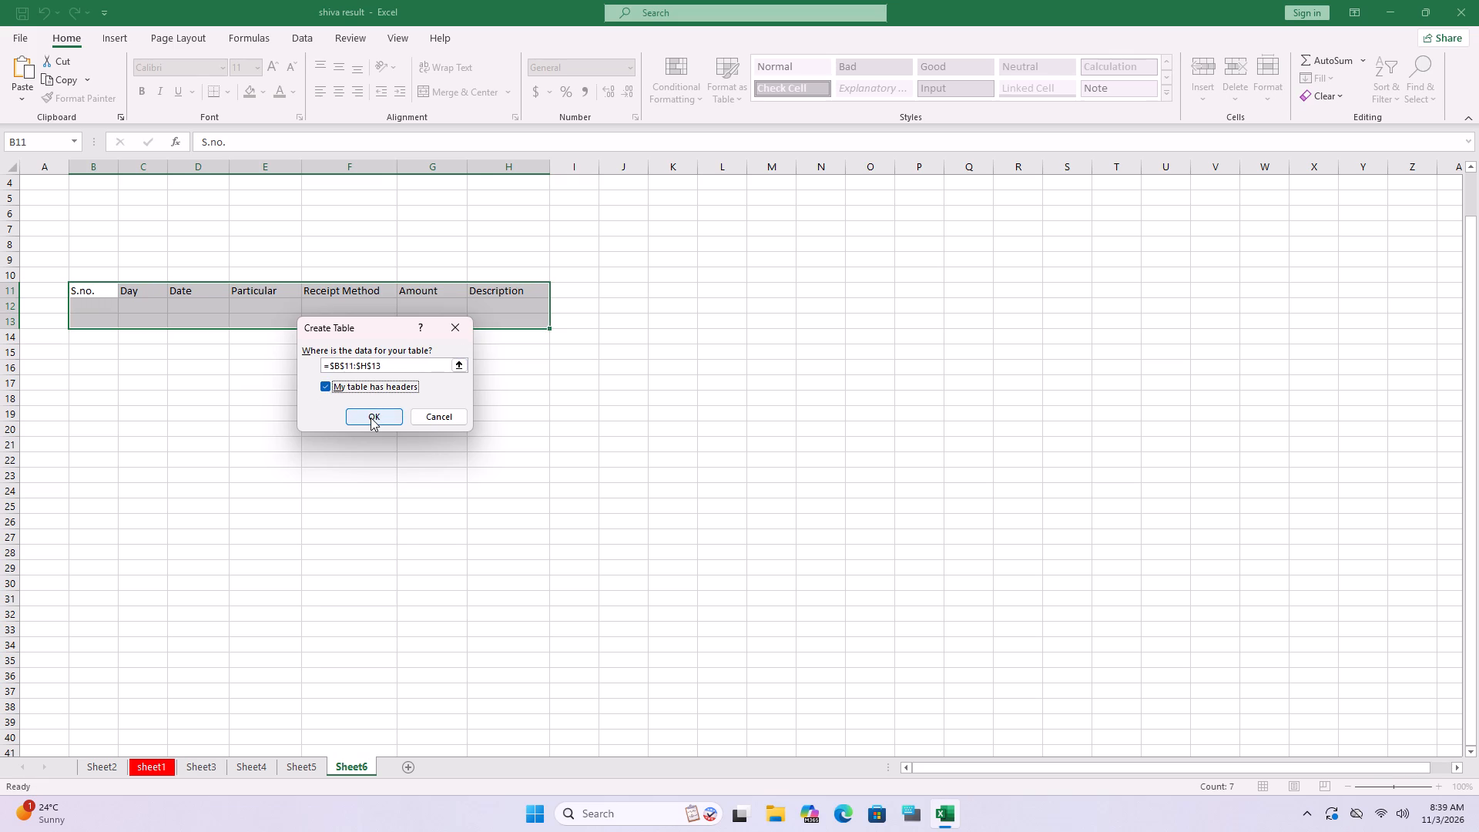
{"action": "left_click", "coordinate": [371, 418]}
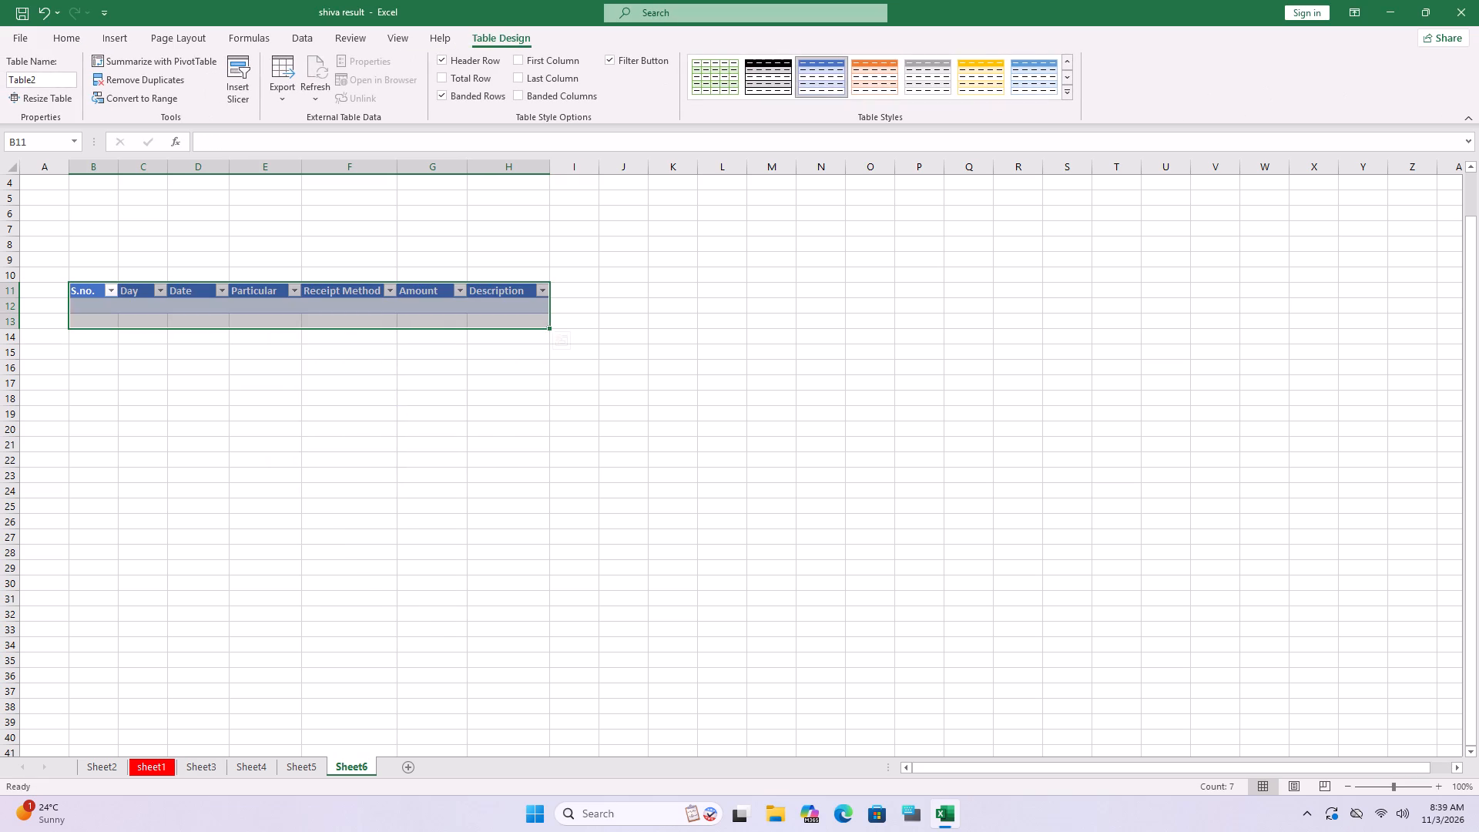
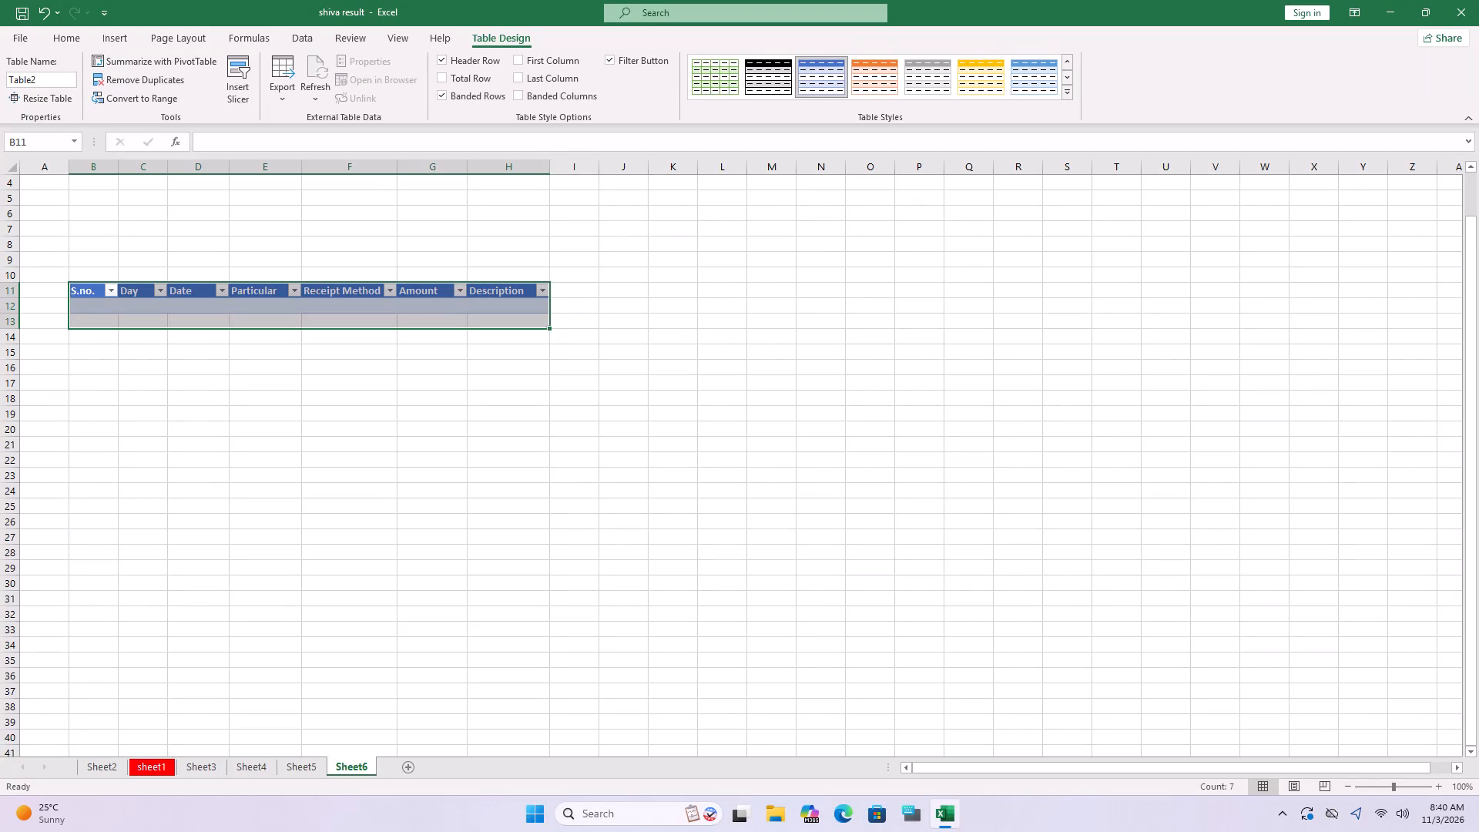
Widen column B slightly so the S.no. header has more room beside its filter arrow.
{"action": "left_click", "coordinate": [87, 304]}
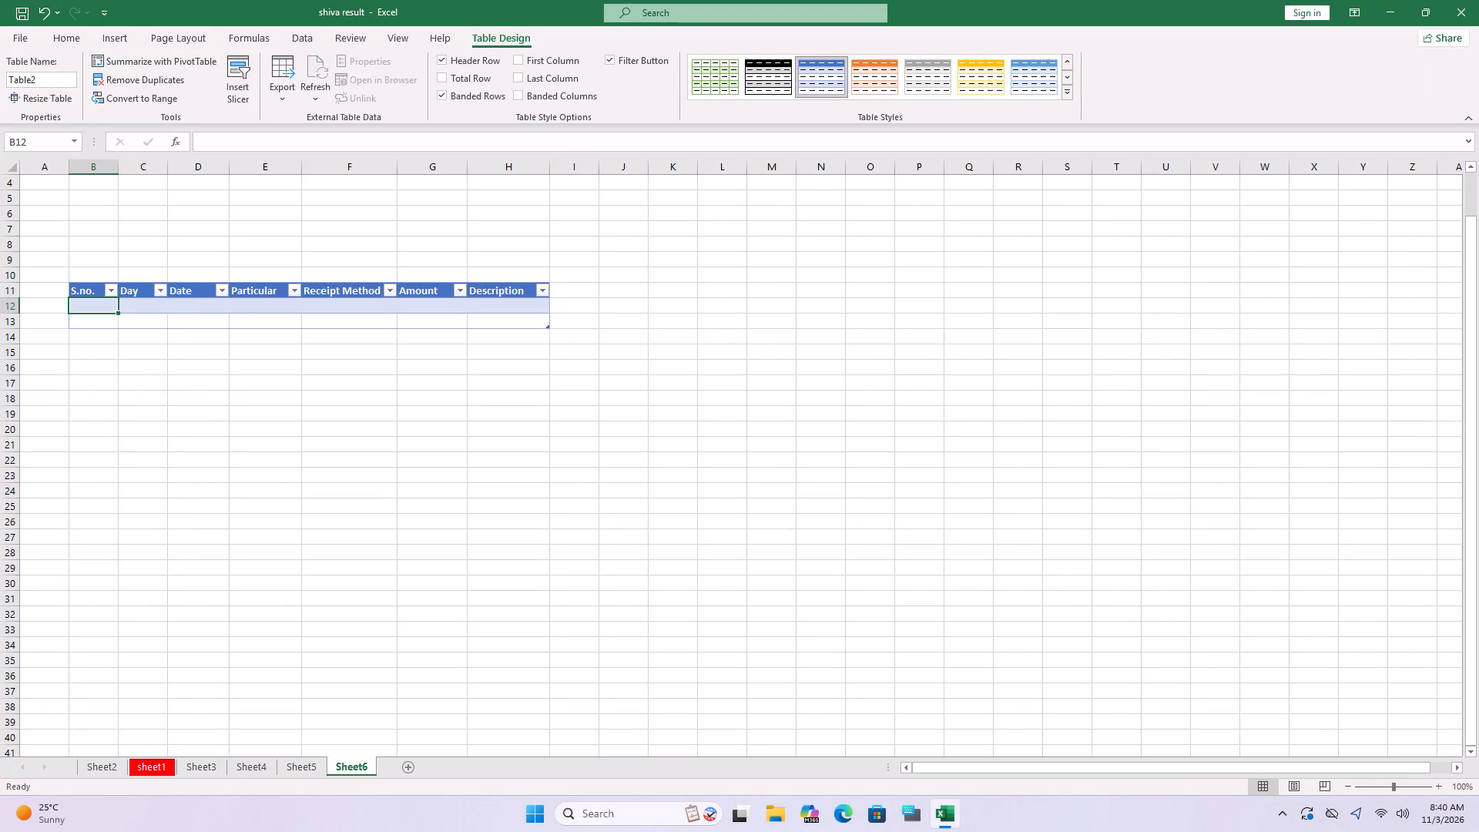
{"action": "left_click", "coordinate": [114, 153]}
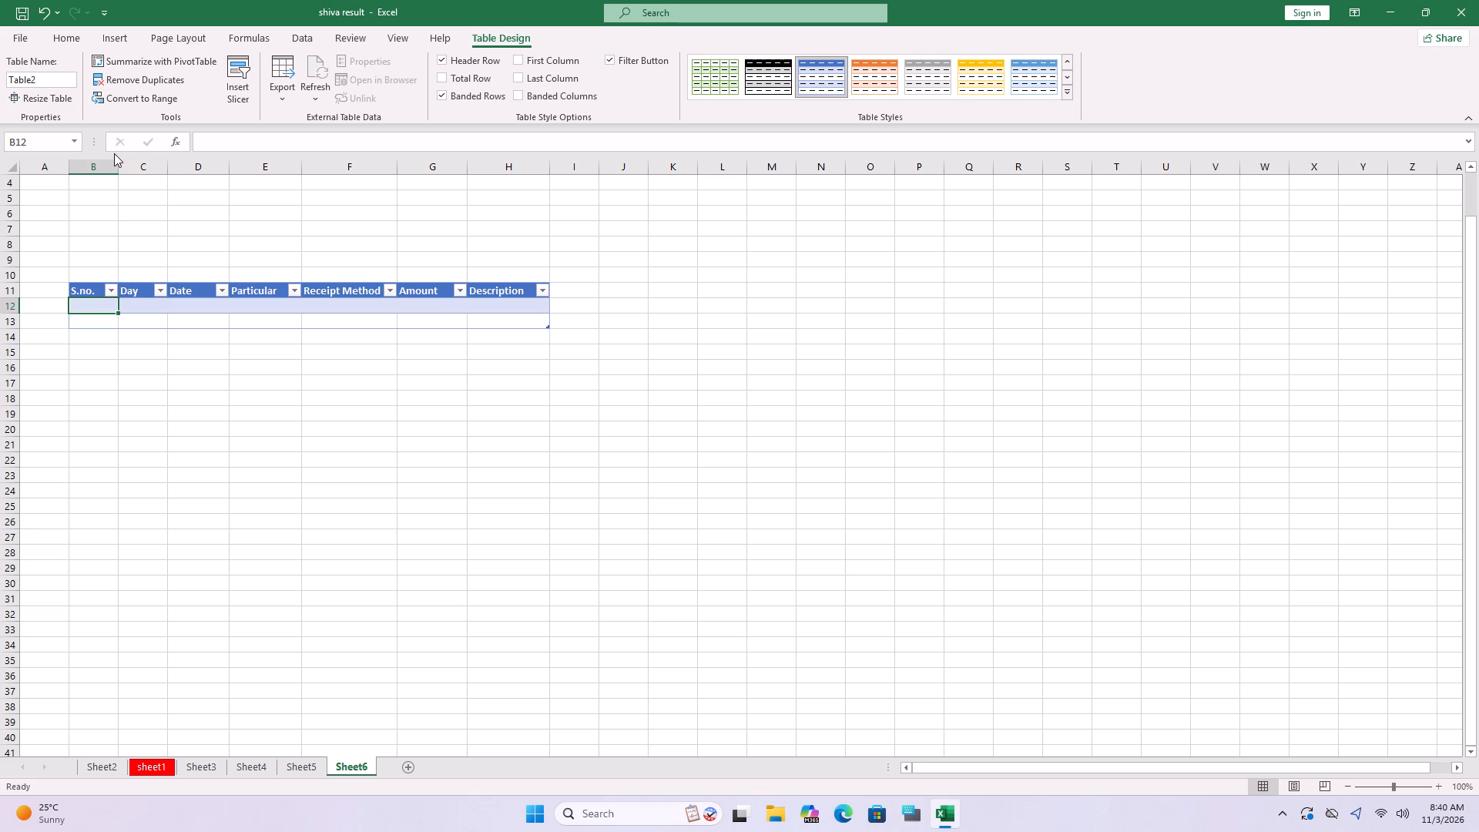
{"action": "left_click", "coordinate": [115, 159]}
{"action": "left_click", "coordinate": [115, 159]}
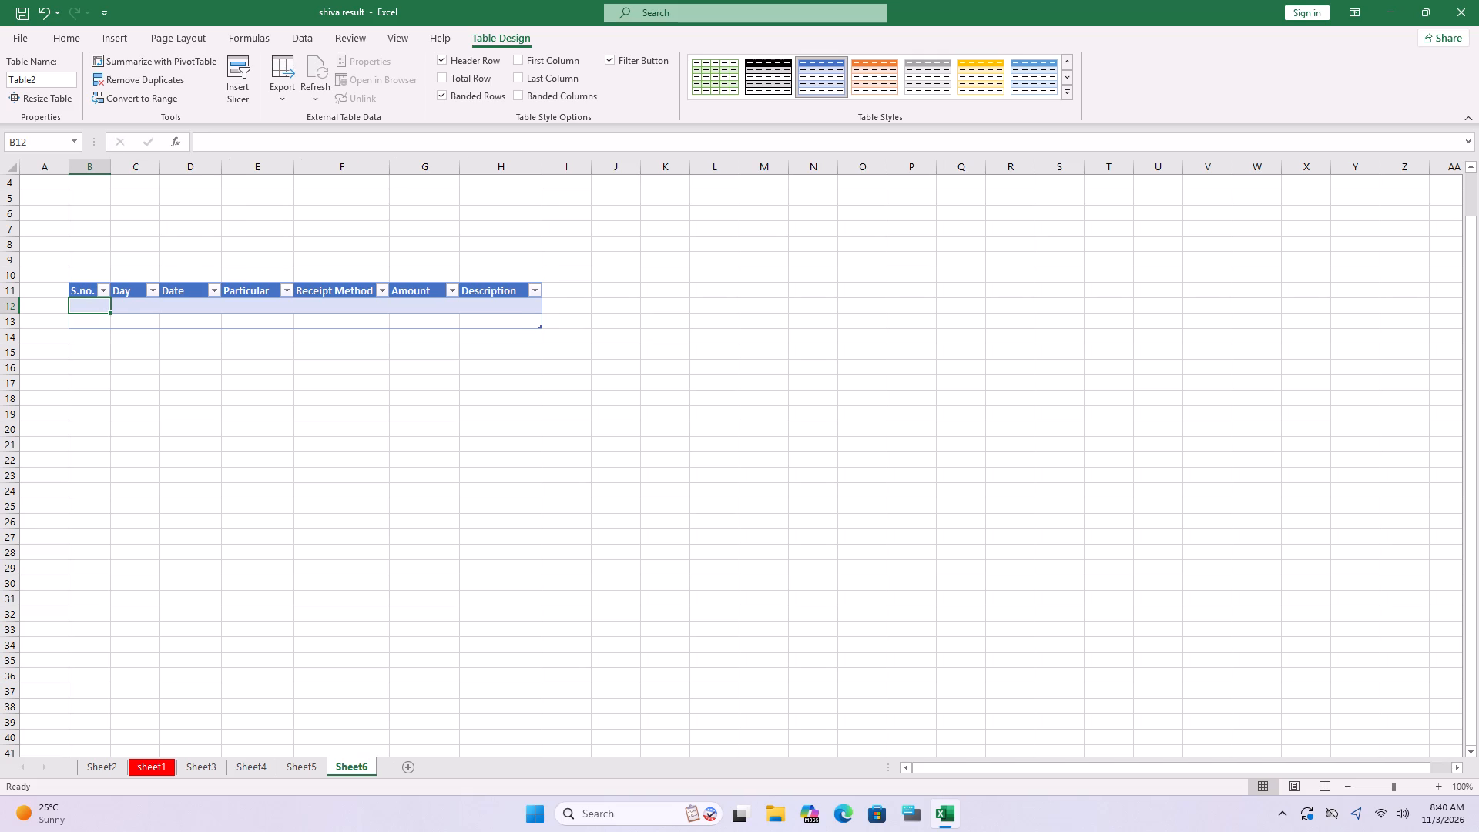
{"action": "left_click_drag", "start_coordinate": [112, 161], "coordinate": [130, 161]}
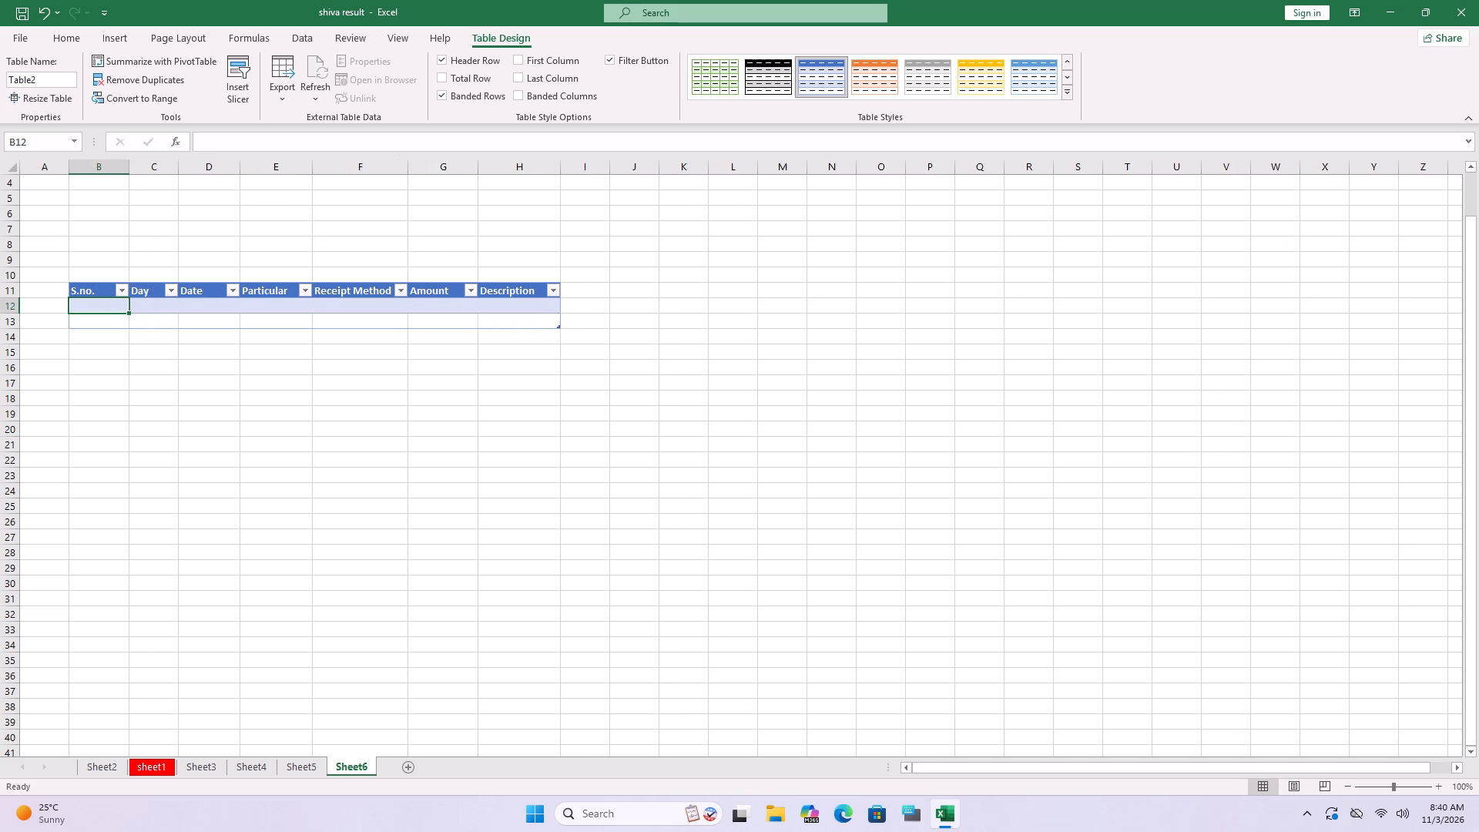
{"action": "left_click", "coordinate": [99, 307]}
{"action": "key", "text": "equal"}
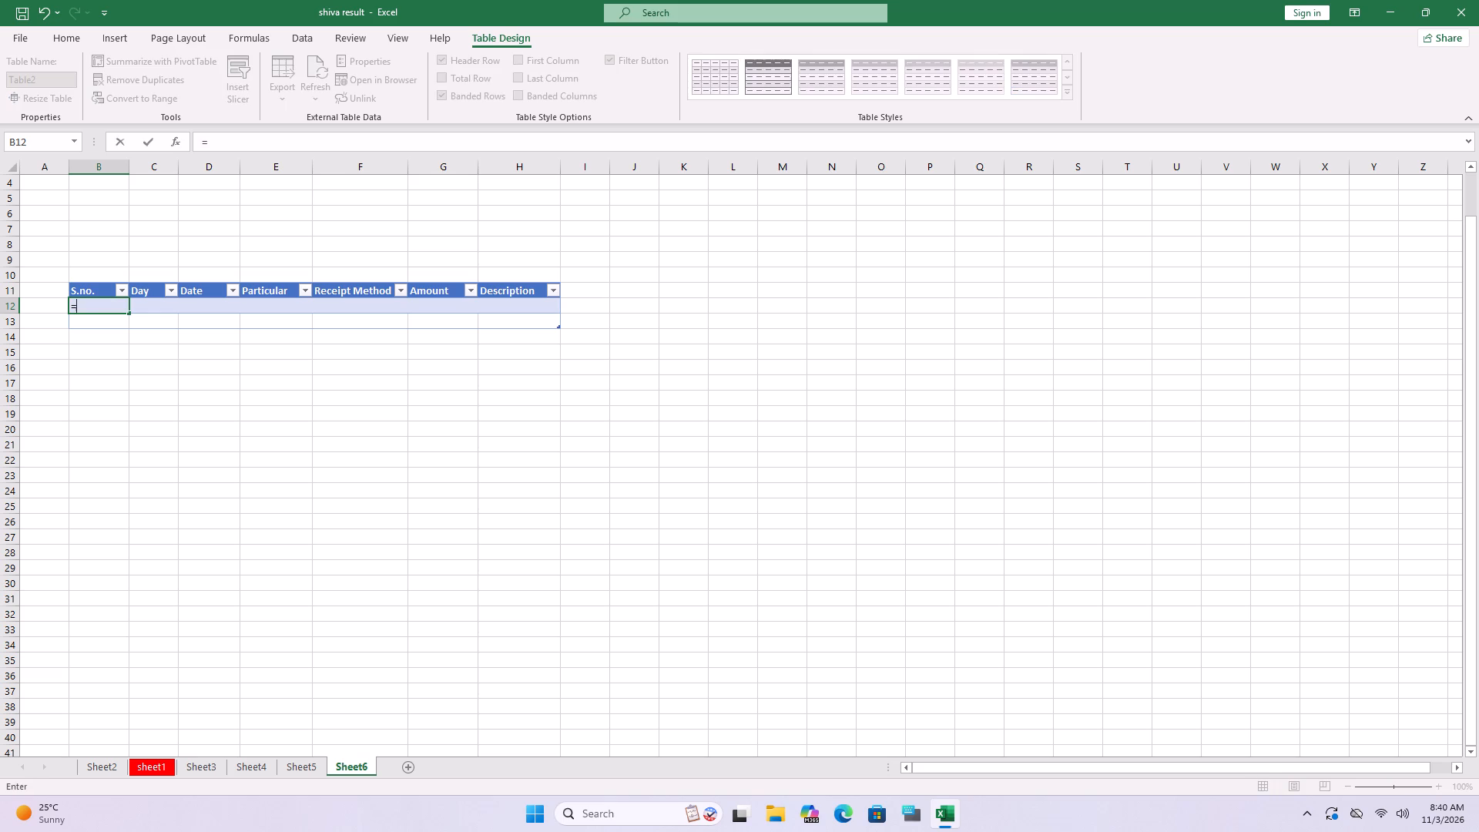
{"action": "type", "text": "if"}
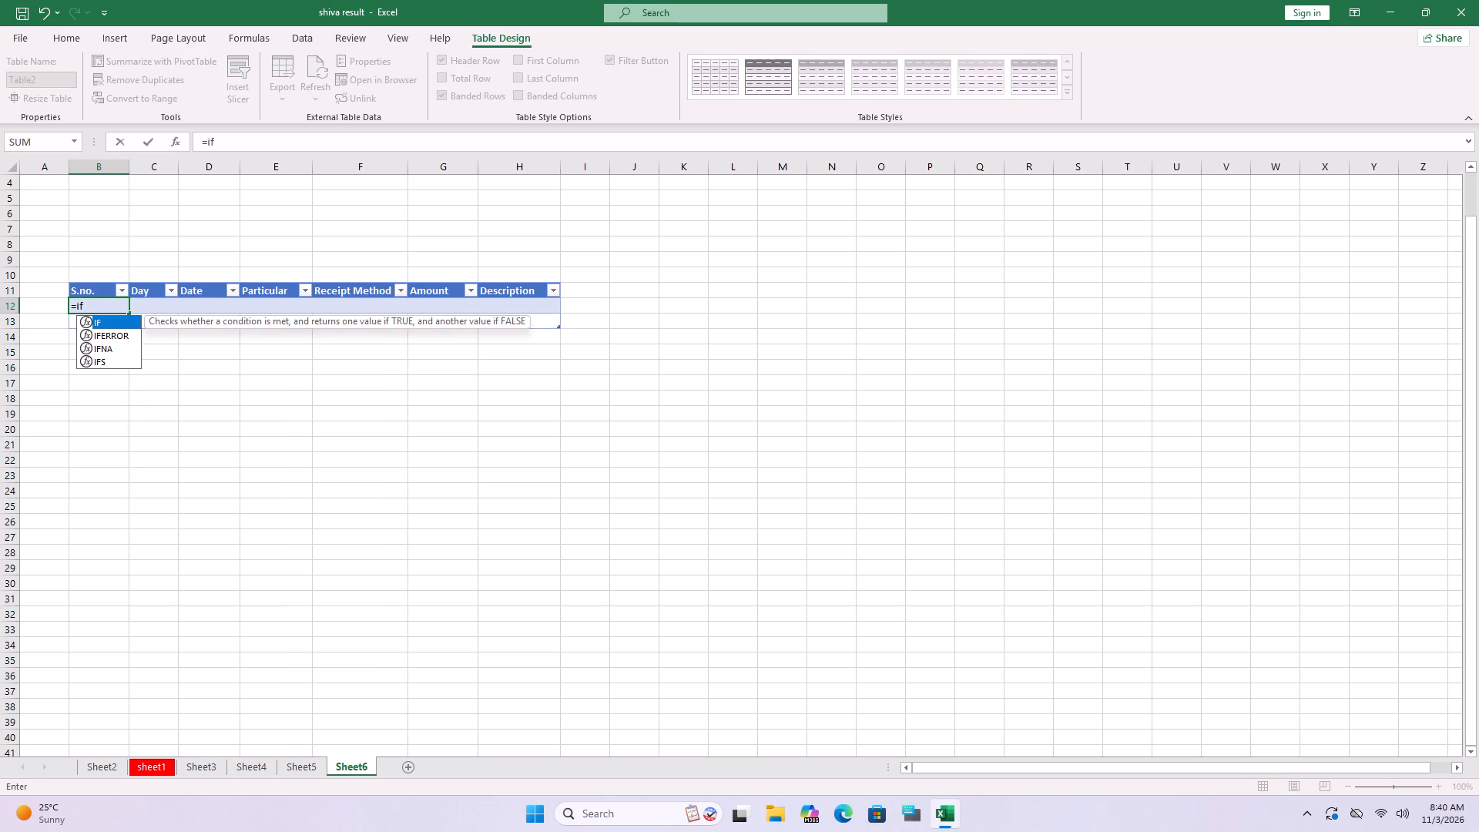
{"action": "key", "text": "shift+parenleft"}
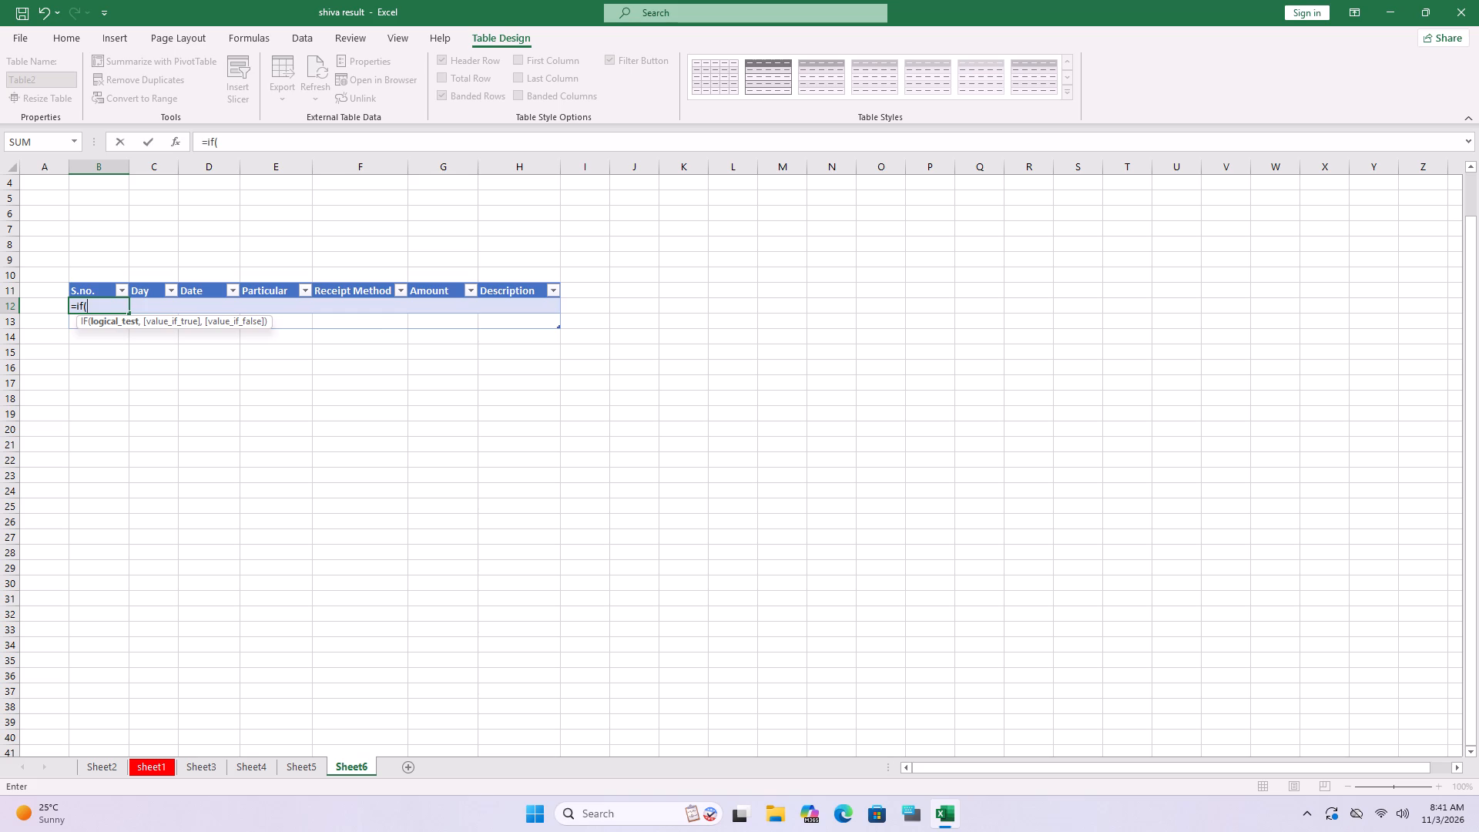
{"action": "key", "text": "bracketleft"}
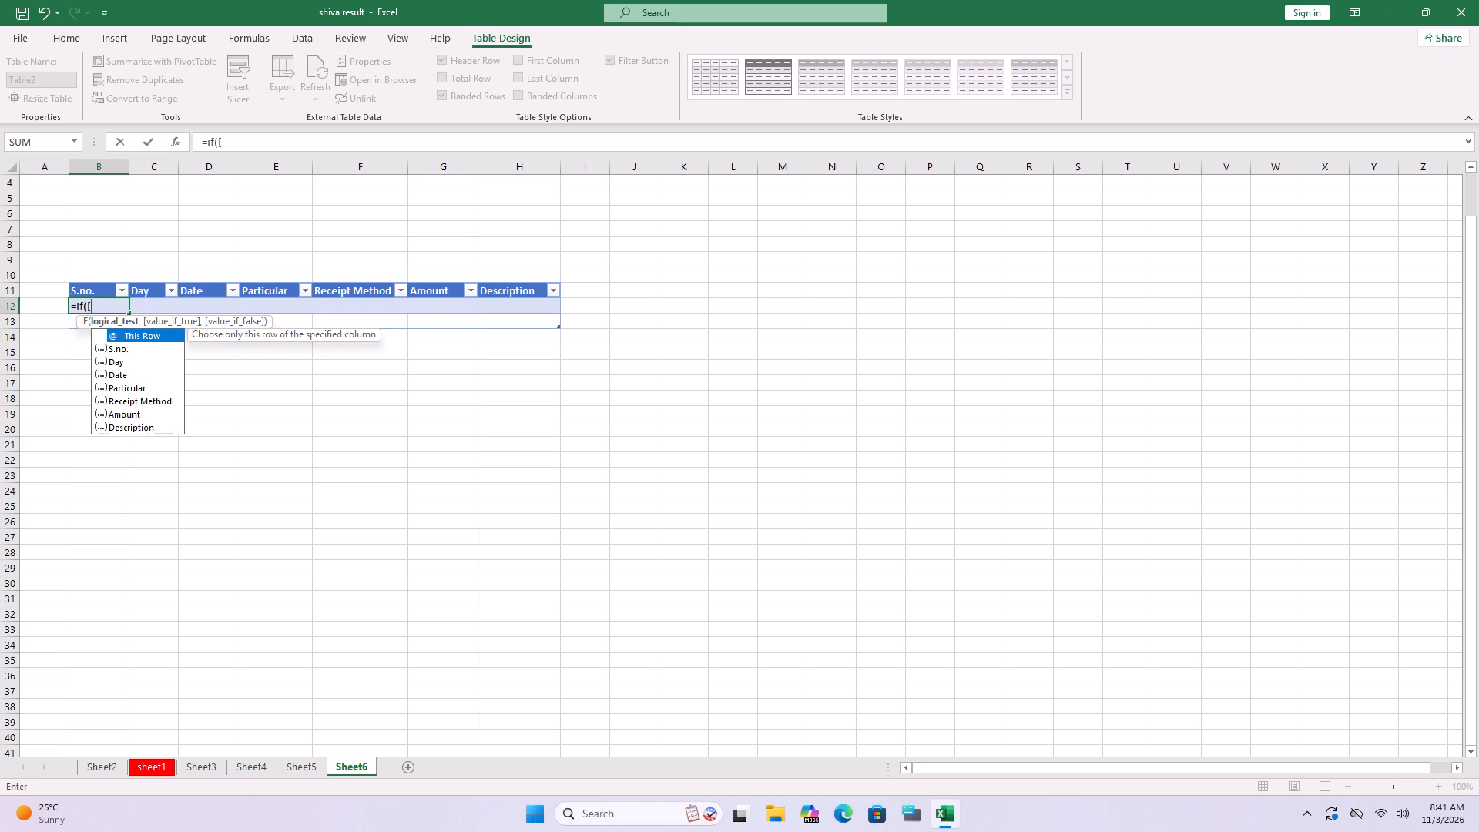
{"action": "key", "text": "shift+at"}
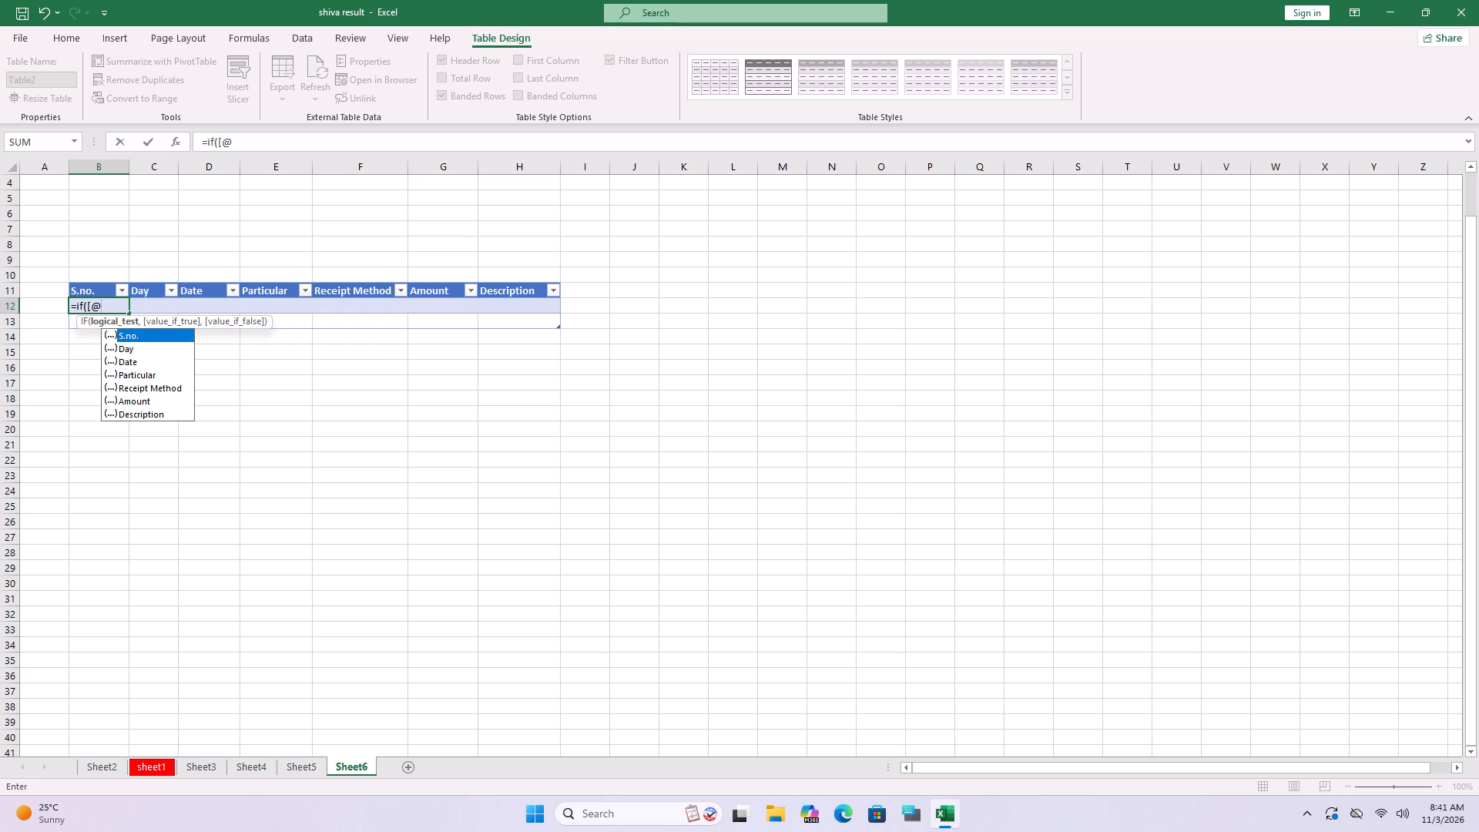
{"action": "type", "text": "Da"}
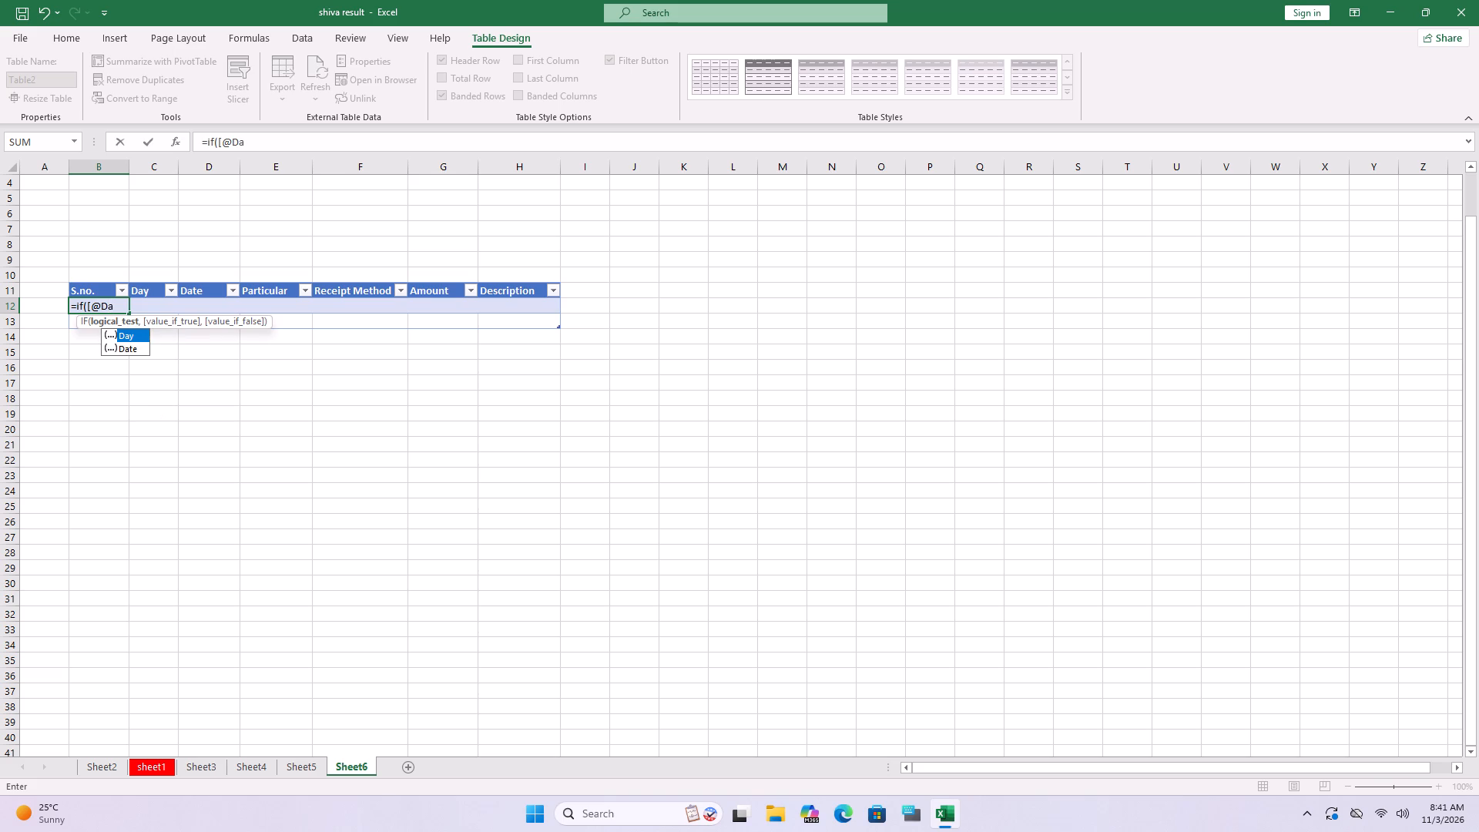
{"action": "key", "text": "y"}
{"action": "key", "text": "bracketright"}
{"action": "key", "text": "equal"}
{"action": "key", "text": "apostrophe"}
{"action": "key", "text": "BackSpace"}
{"action": "key", "text": "shift+quotedbl"}
{"action": "key", "text": "shift+quotedbl"}
Continue the B12 formula with empty text "" as the value if true, followed by row(1:1).
{"action": "key", "text": "comma"}
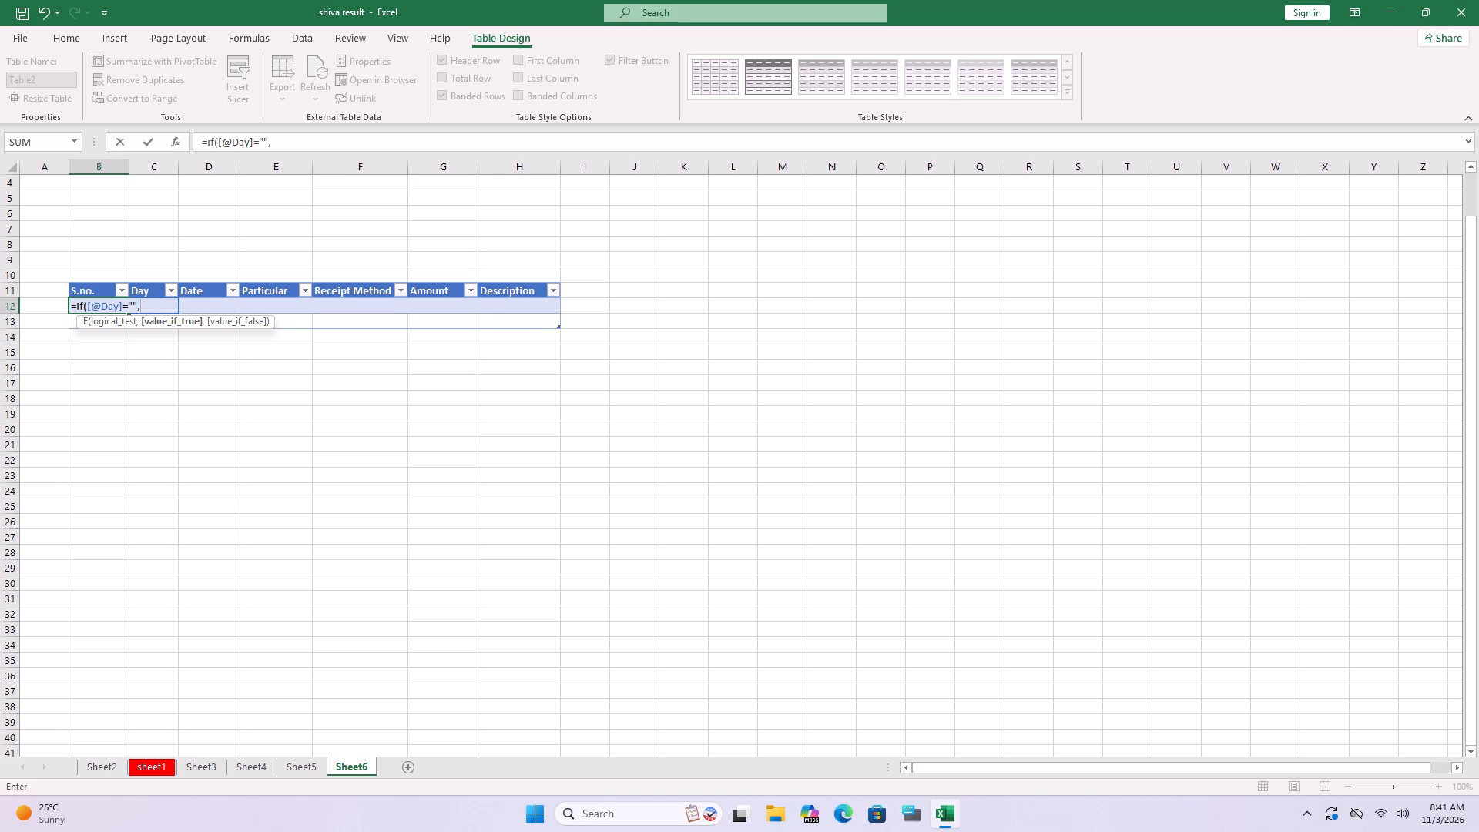
{"action": "key", "text": "shift+quotedbl"}
{"action": "key", "text": "shift+quotedbl"}
{"action": "type", "text": "ro"}
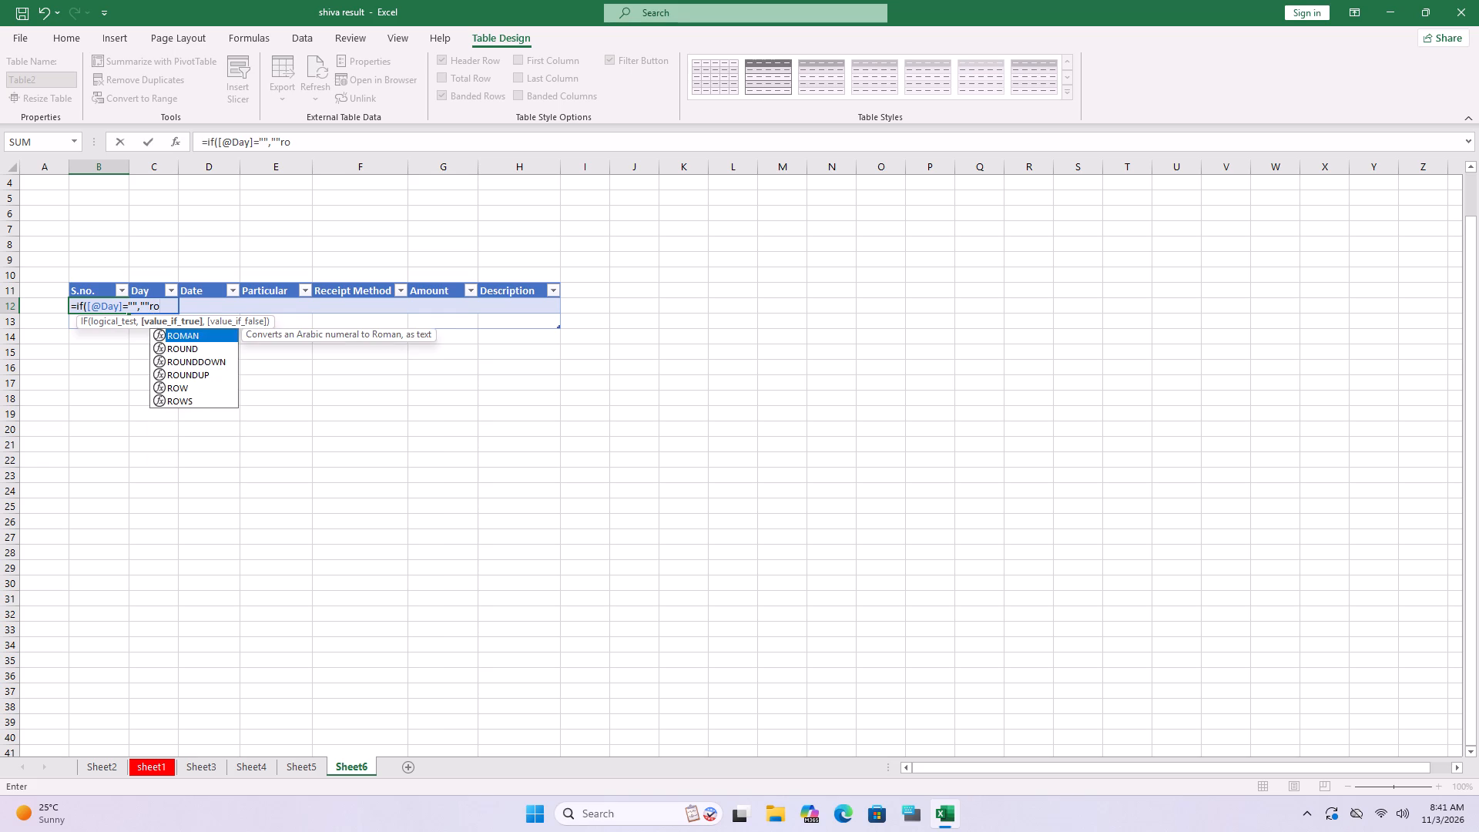
{"action": "key", "text": "w"}
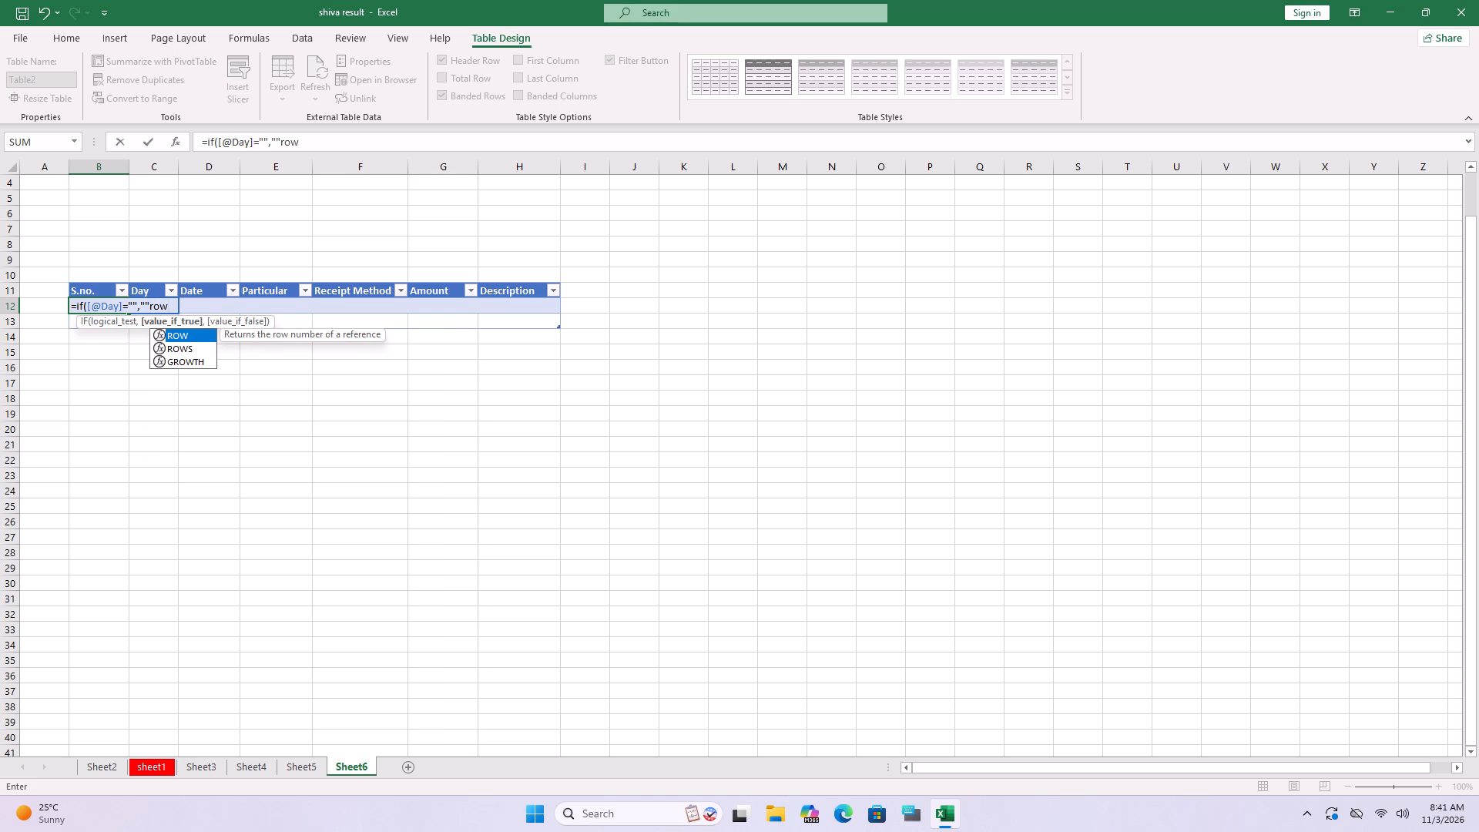
{"action": "key", "text": "shift+parenleft"}
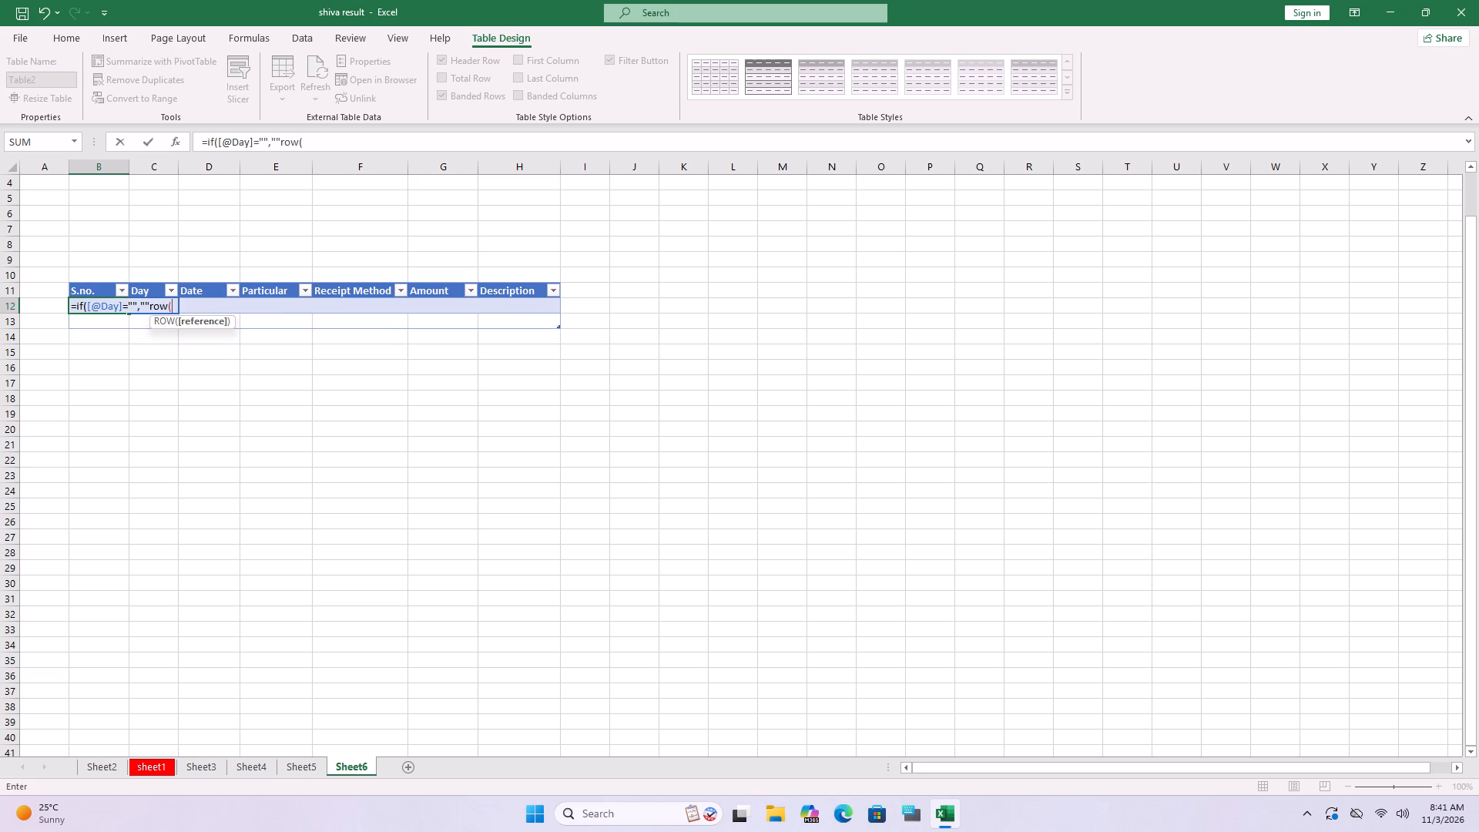
{"action": "key", "text": "1"}
{"action": "key", "text": "semicolon"}
{"action": "key", "text": "BackSpace"}
{"action": "key", "text": "shift+colon"}
{"action": "key", "text": "shift+exclam"}
{"action": "key", "text": "shift+parenright"}
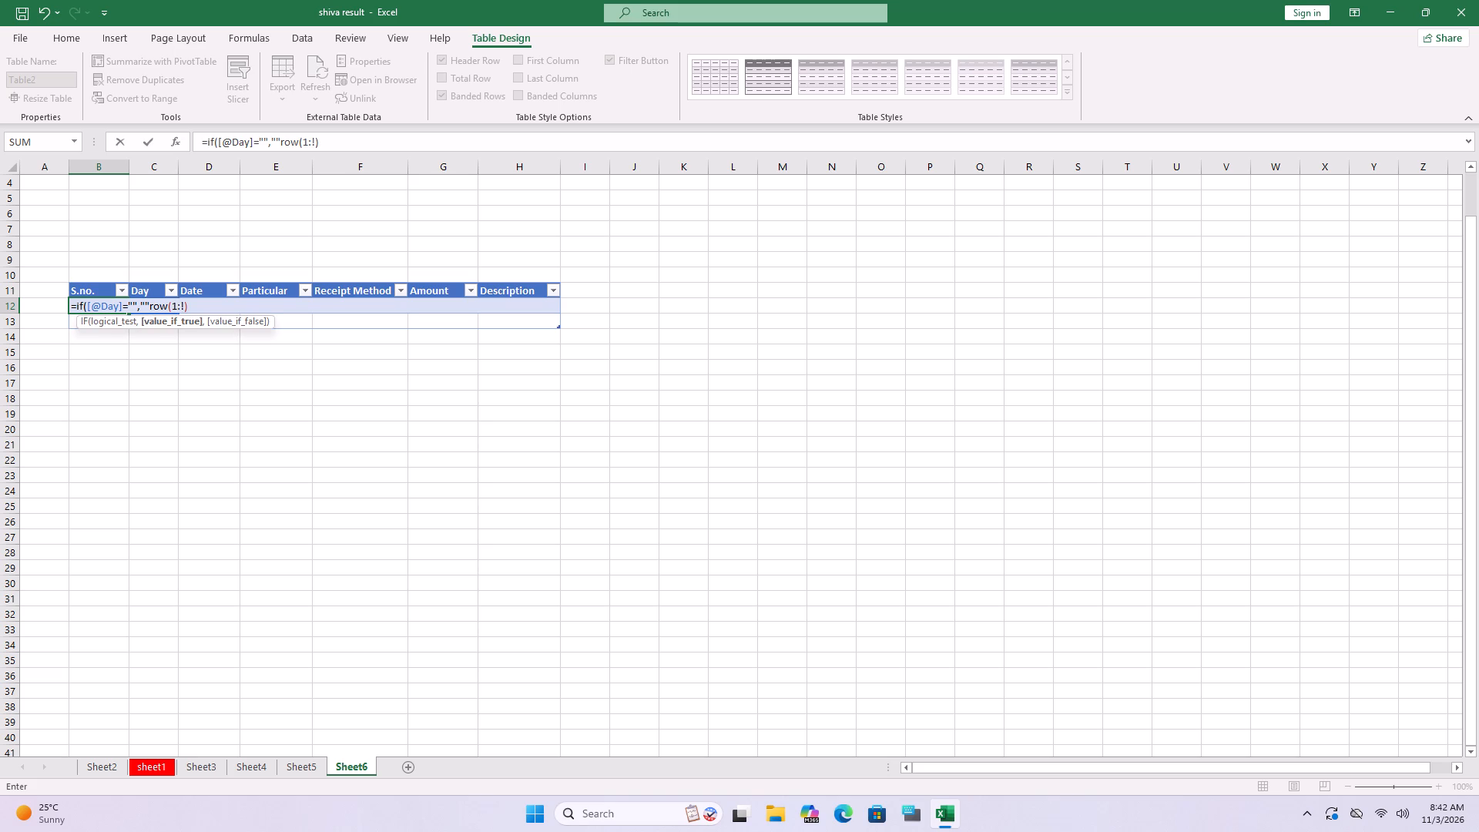
{"action": "key", "text": "BackSpace"}
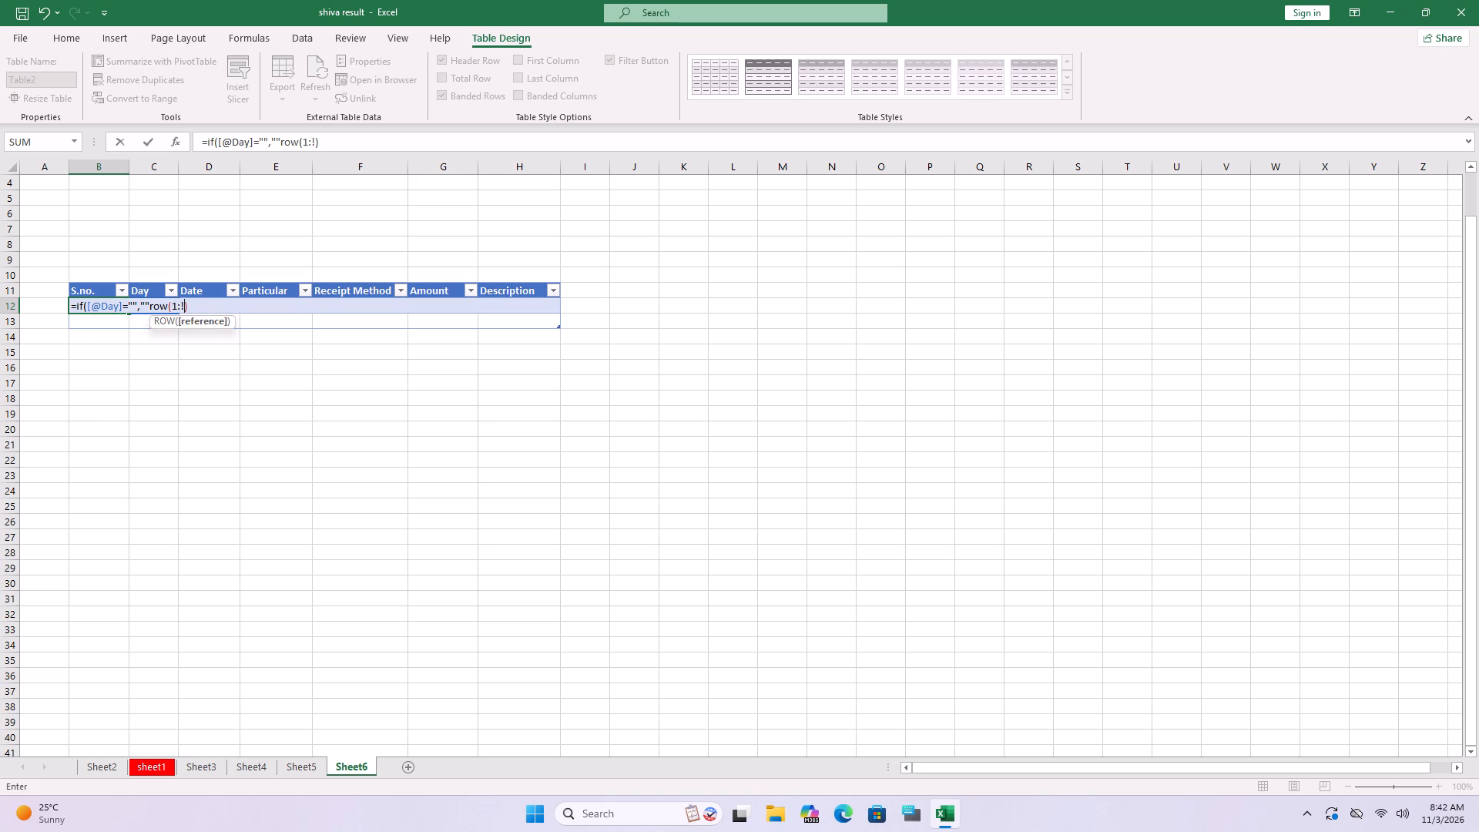
{"action": "key", "text": "BackSpace"}
{"action": "key", "text": "1"}
{"action": "key", "text": "shift+parenright"}
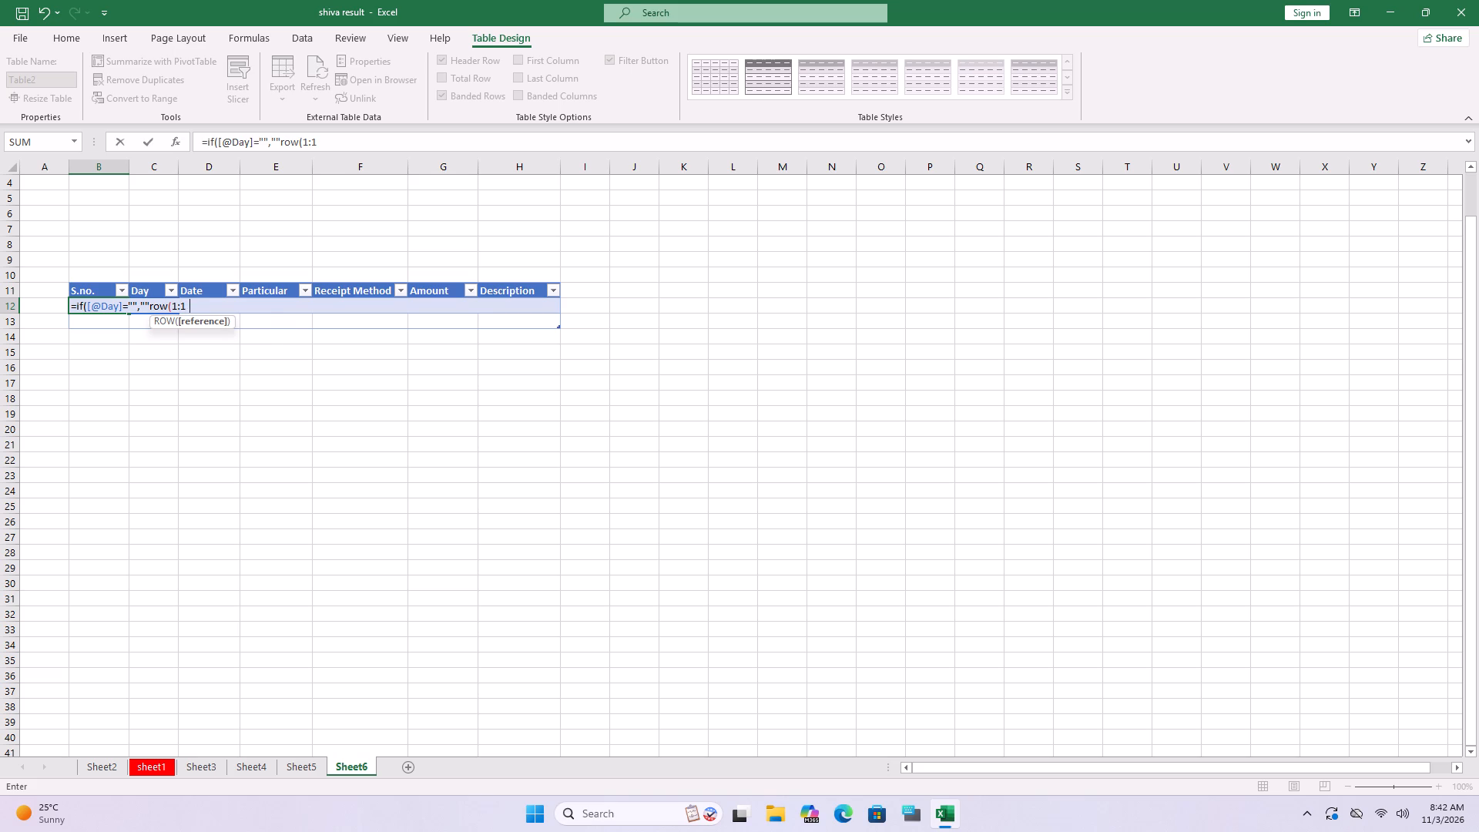
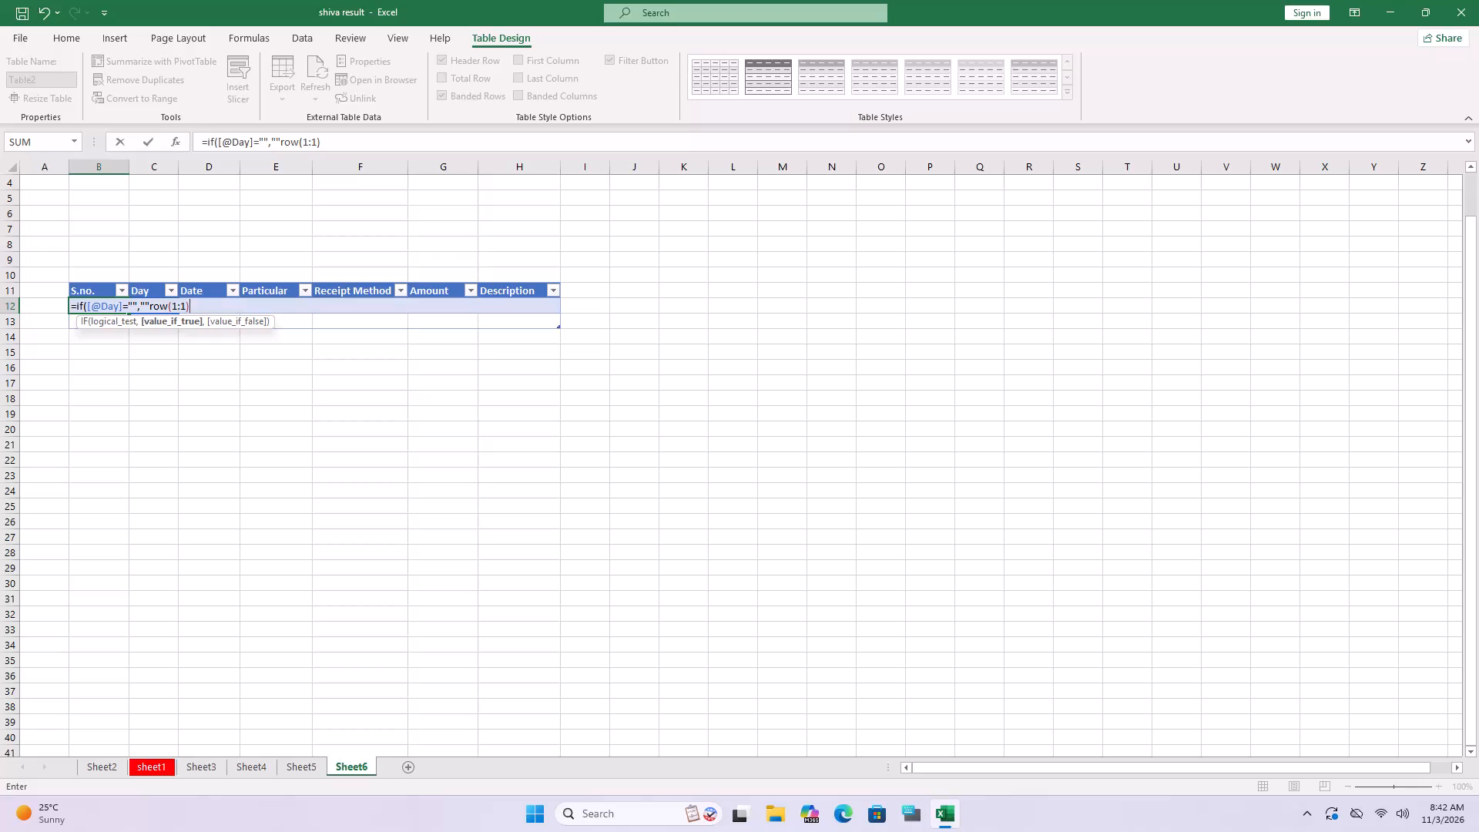
{"action": "key", "text": "shift+parenright"}
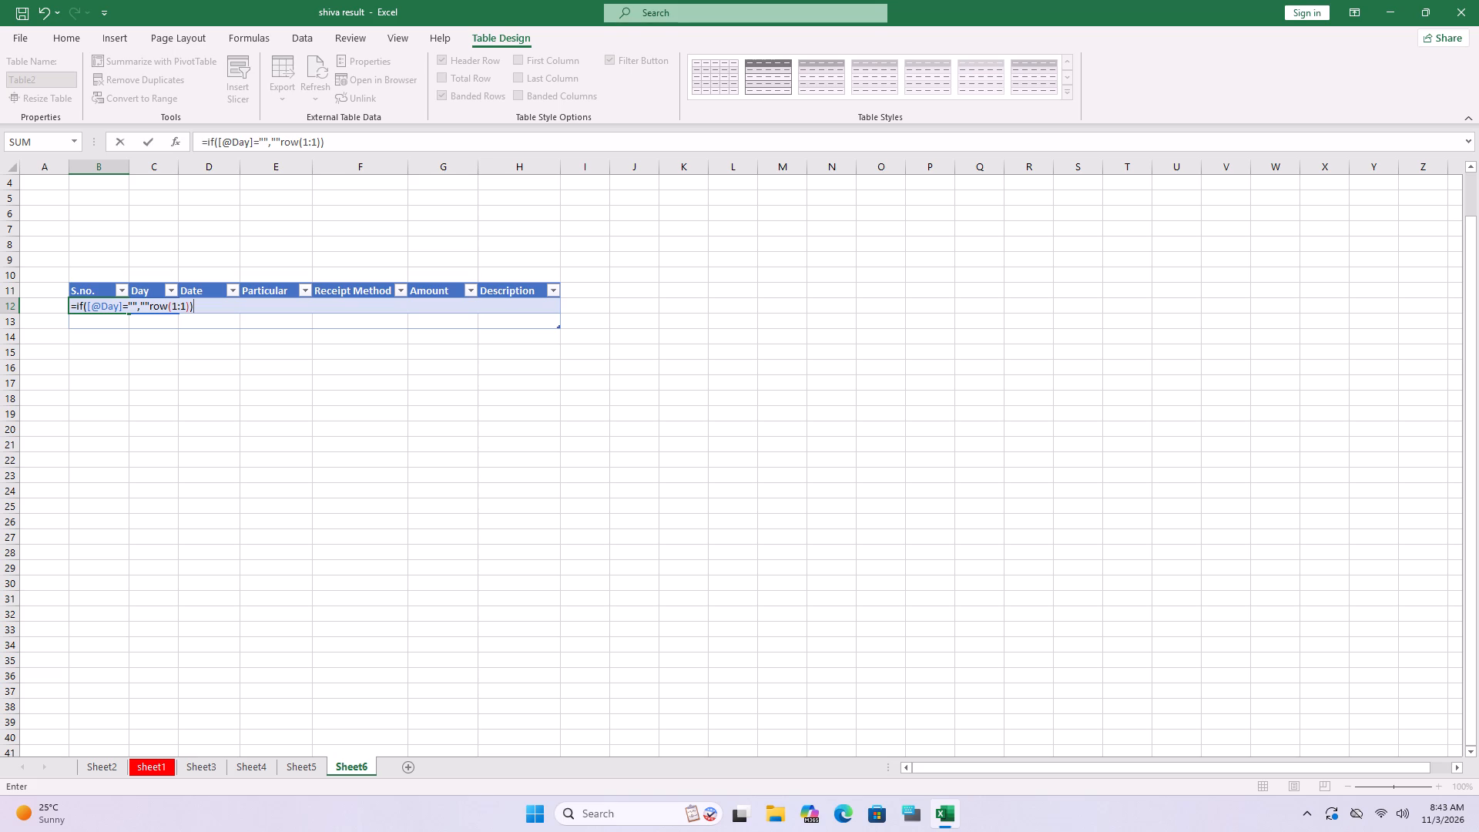
{"action": "key", "text": "Return"}
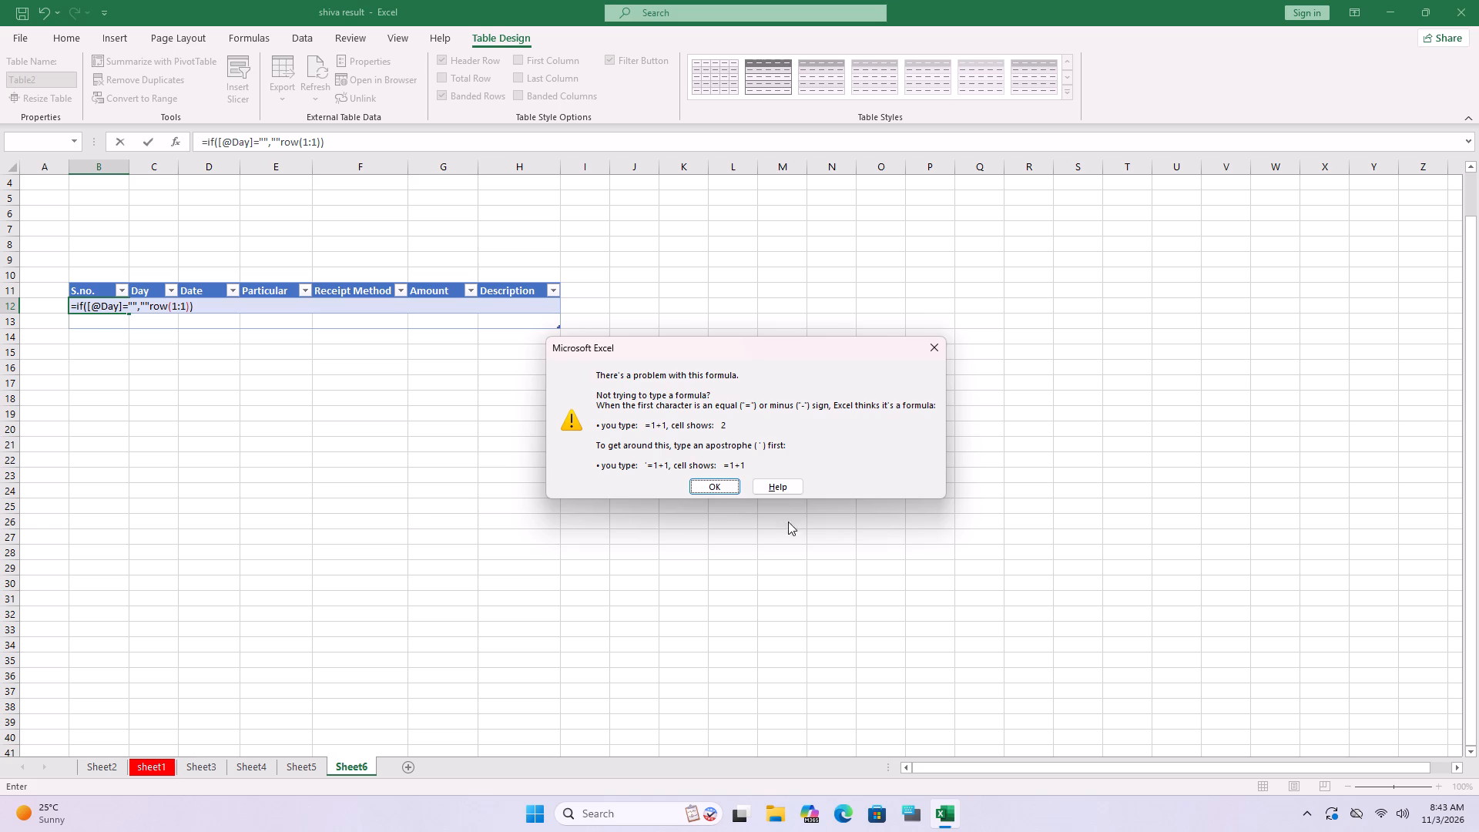
{"action": "left_click", "coordinate": [720, 492]}
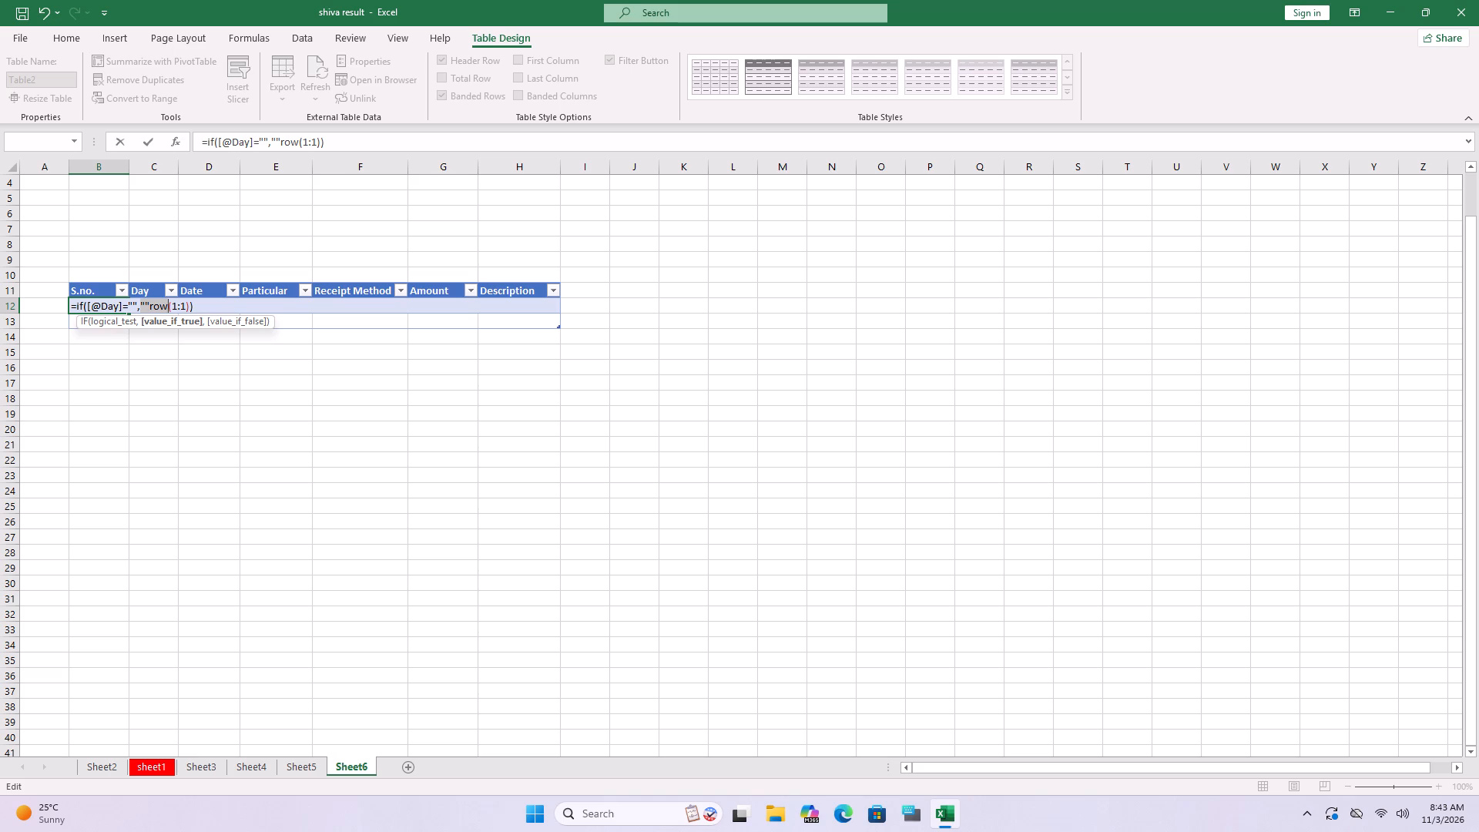
{"action": "key", "text": "Return"}
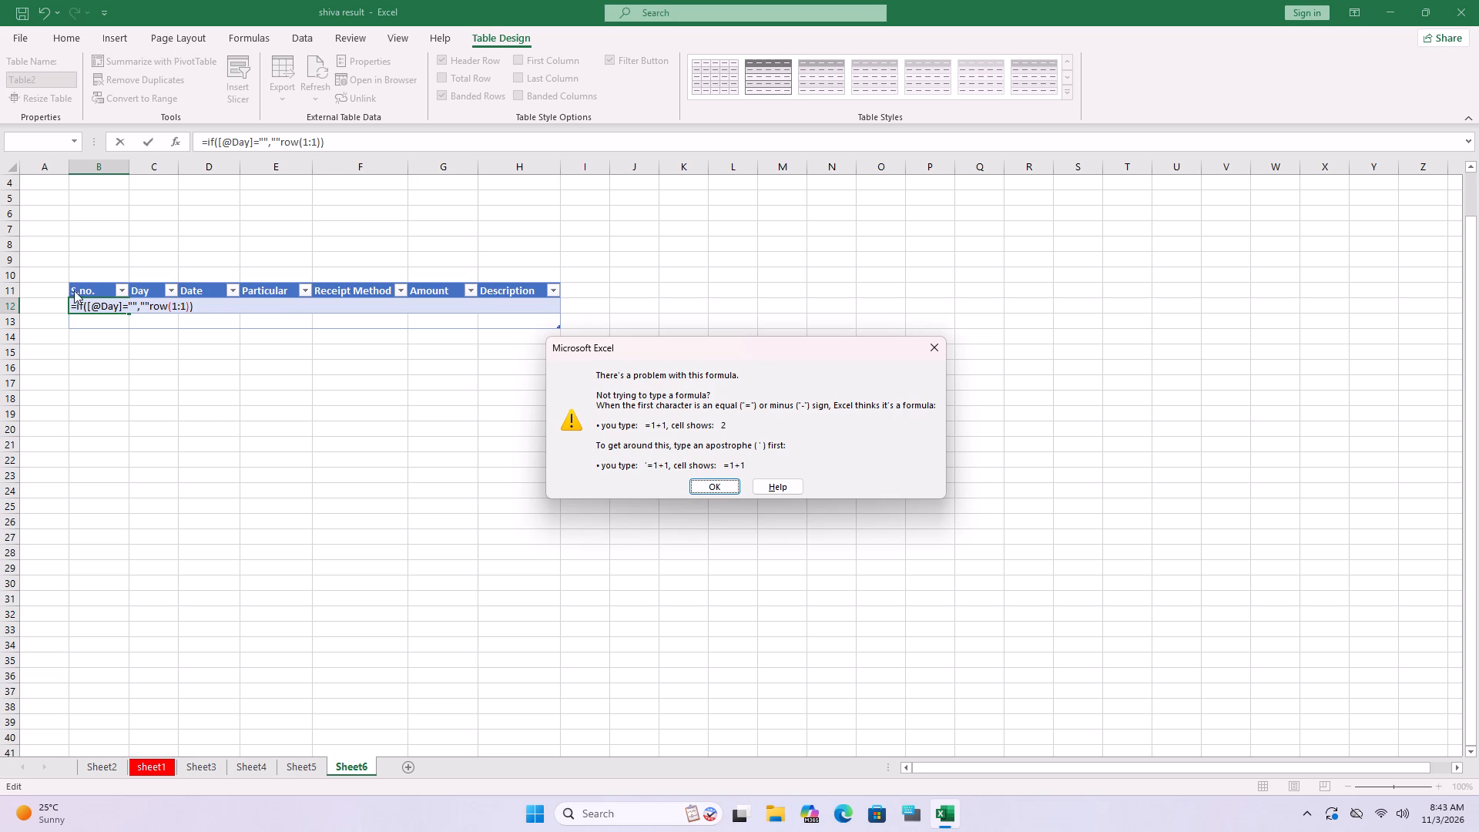
{"action": "left_click", "coordinate": [149, 302]}
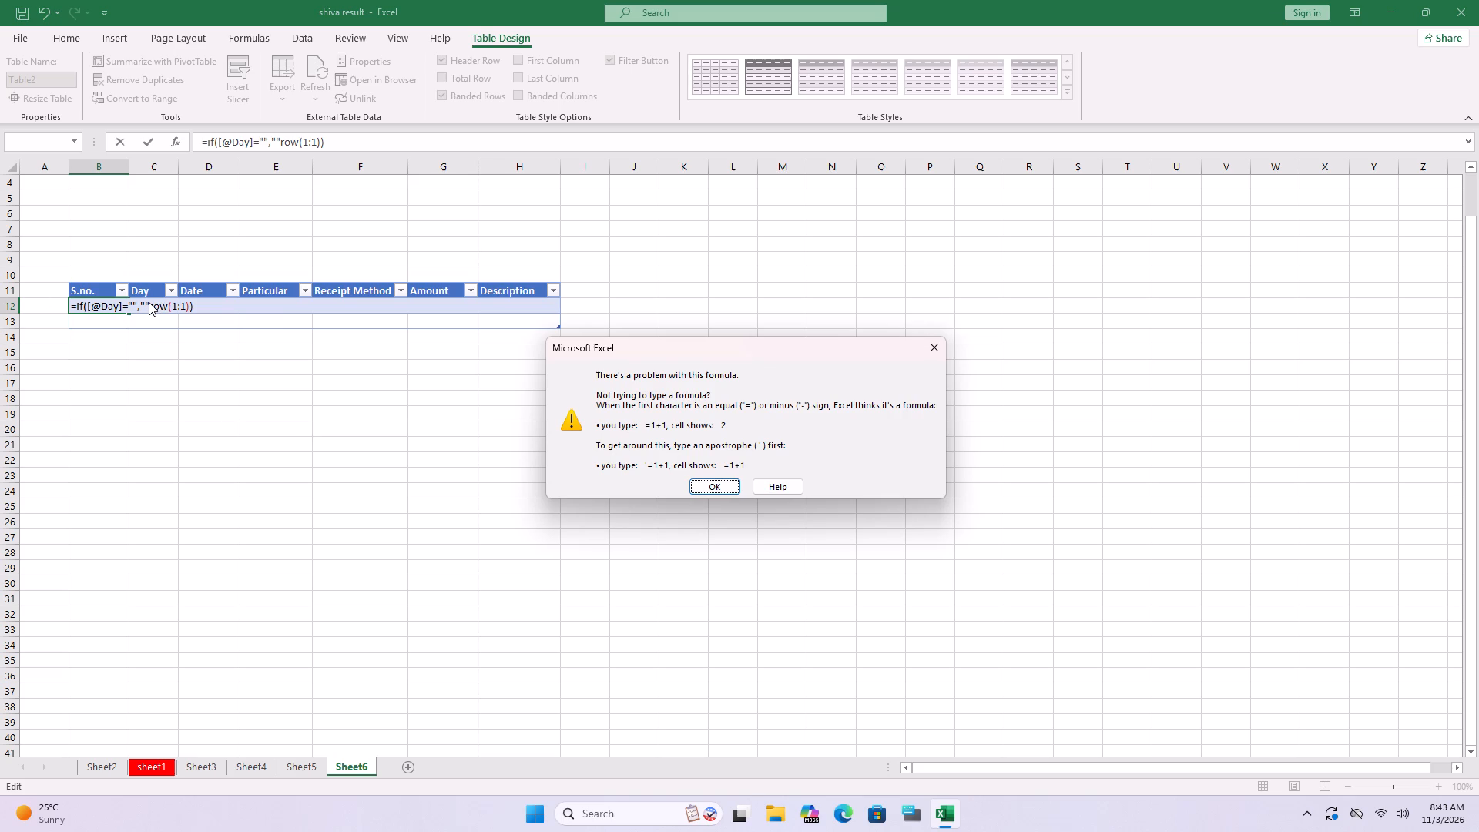
{"action": "double_click", "coordinate": [149, 303]}
{"action": "left_click", "coordinate": [149, 305]}
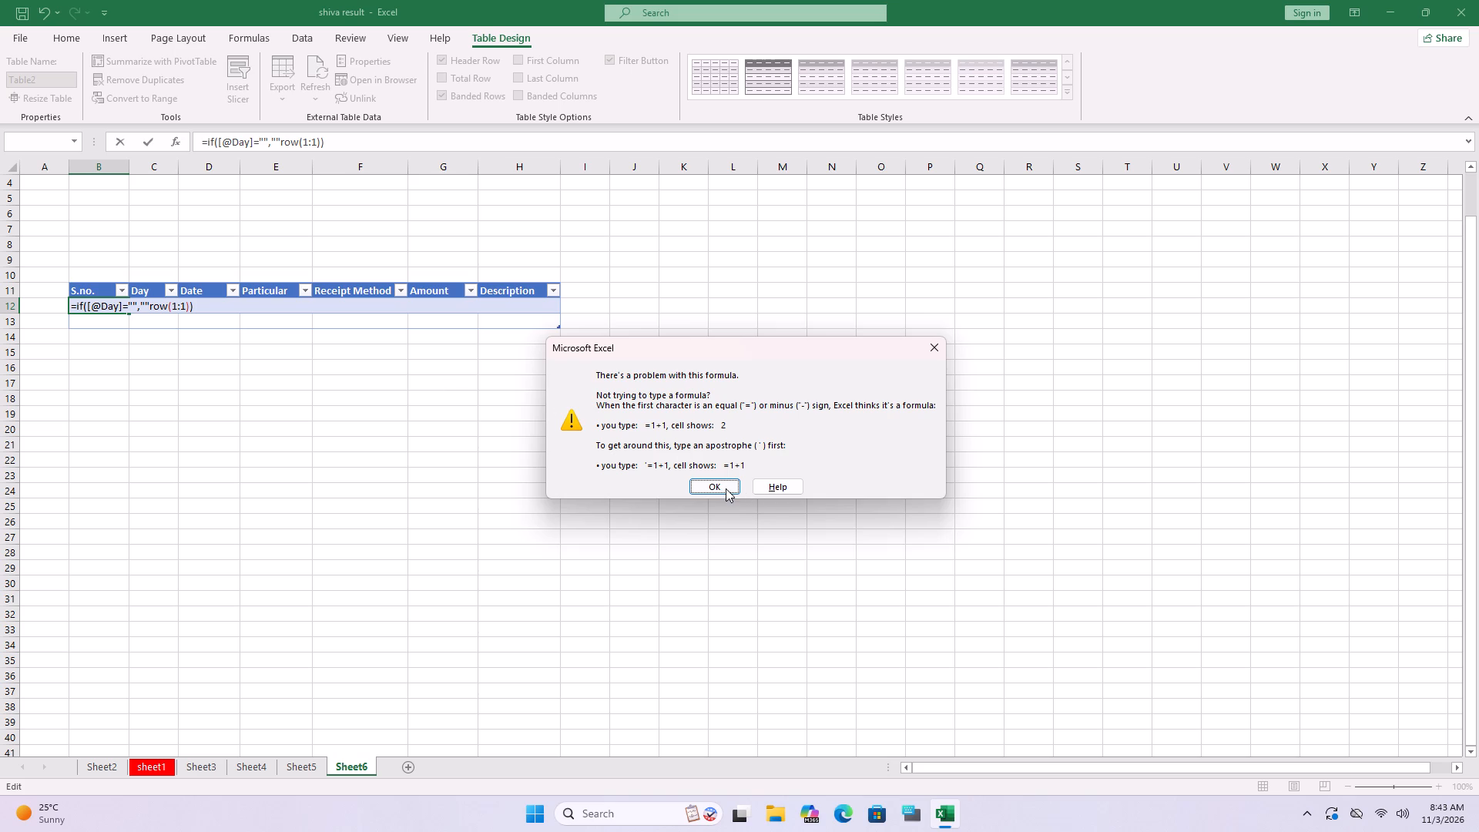
{"action": "left_click", "coordinate": [725, 488]}
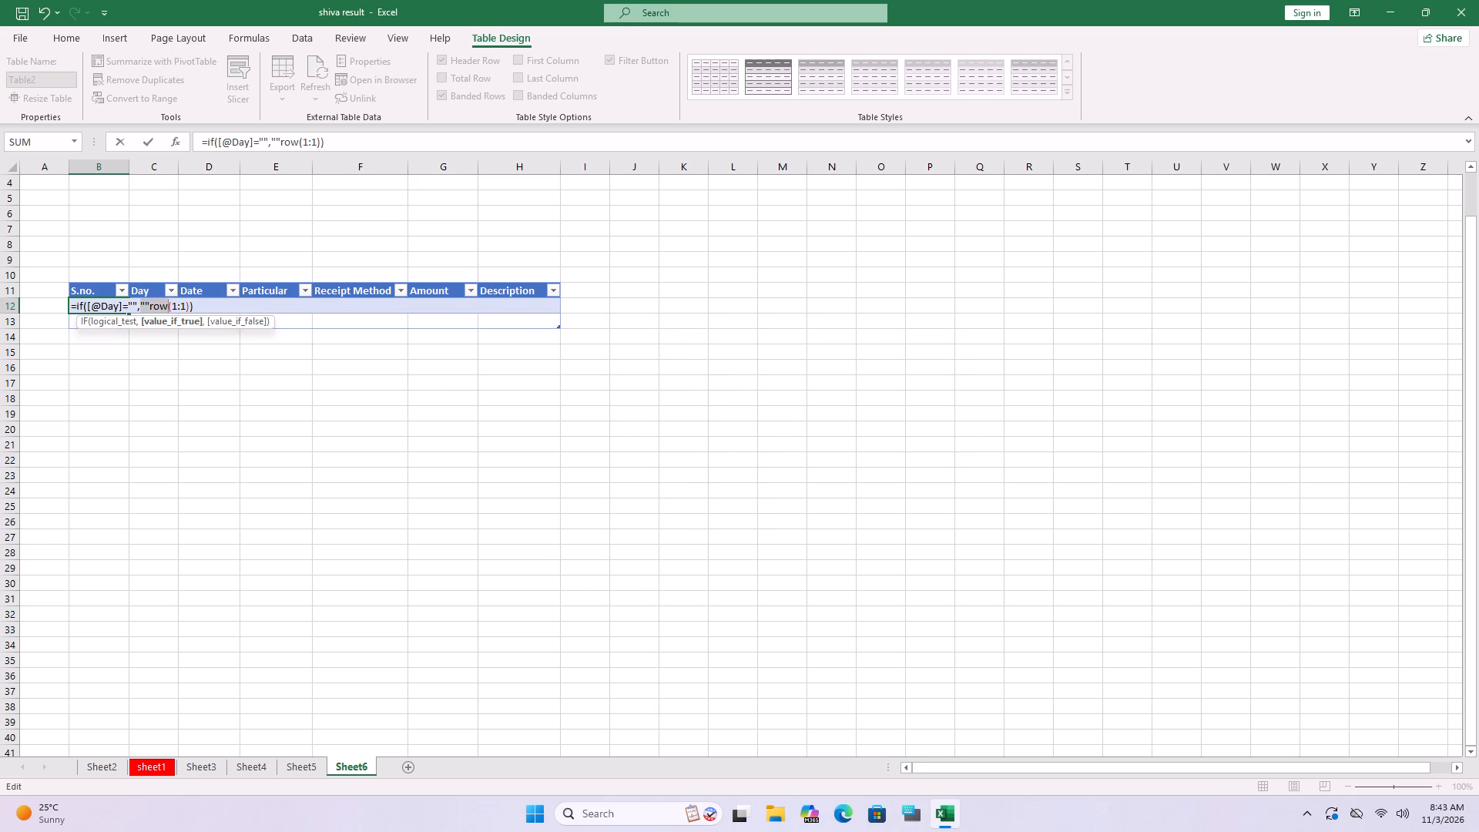
{"action": "key", "text": "Left"}
{"action": "key", "text": "Left"}
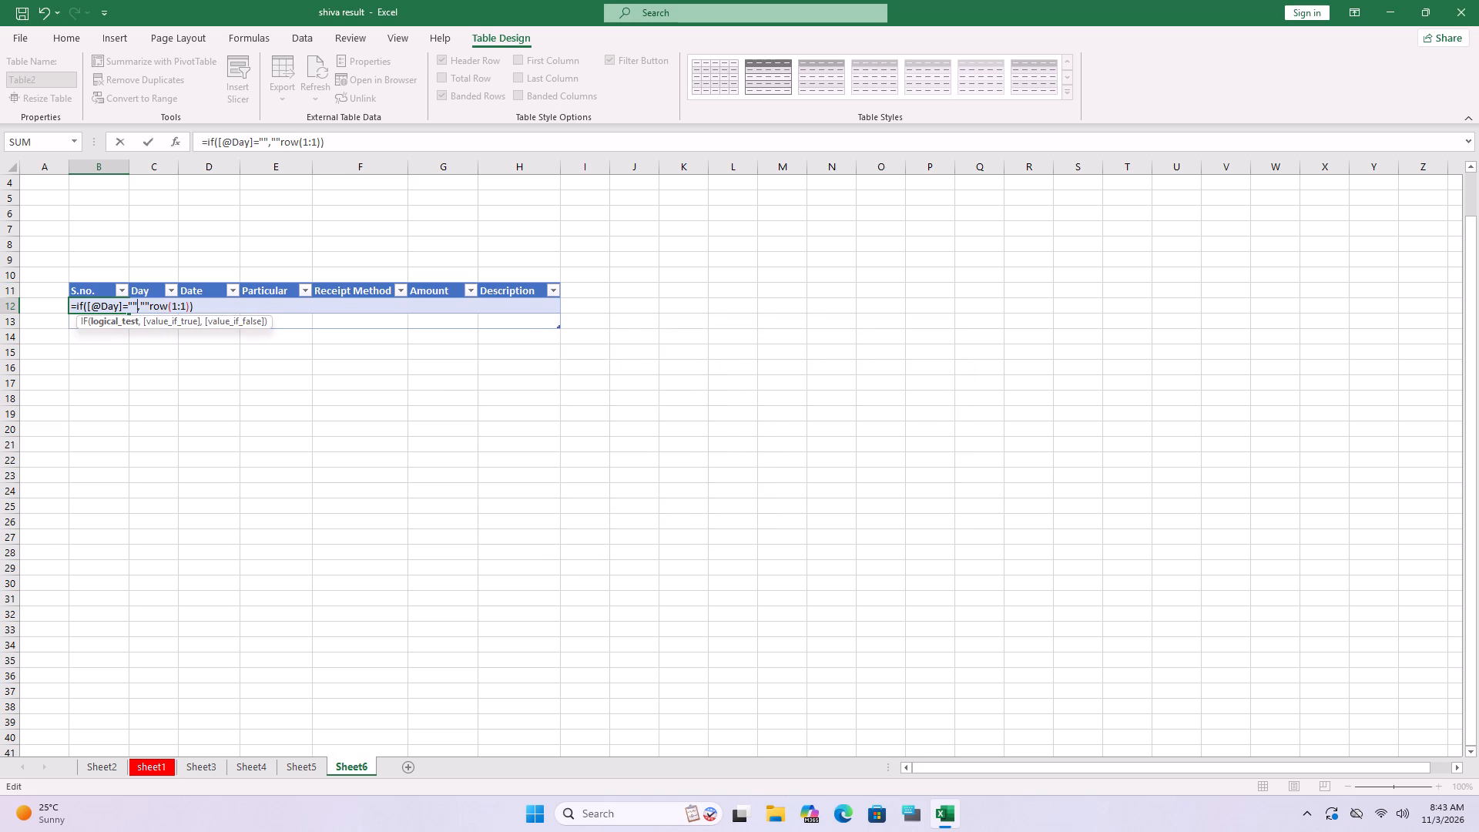
{"action": "key", "text": "Right"}
{"action": "key", "text": "Right"}
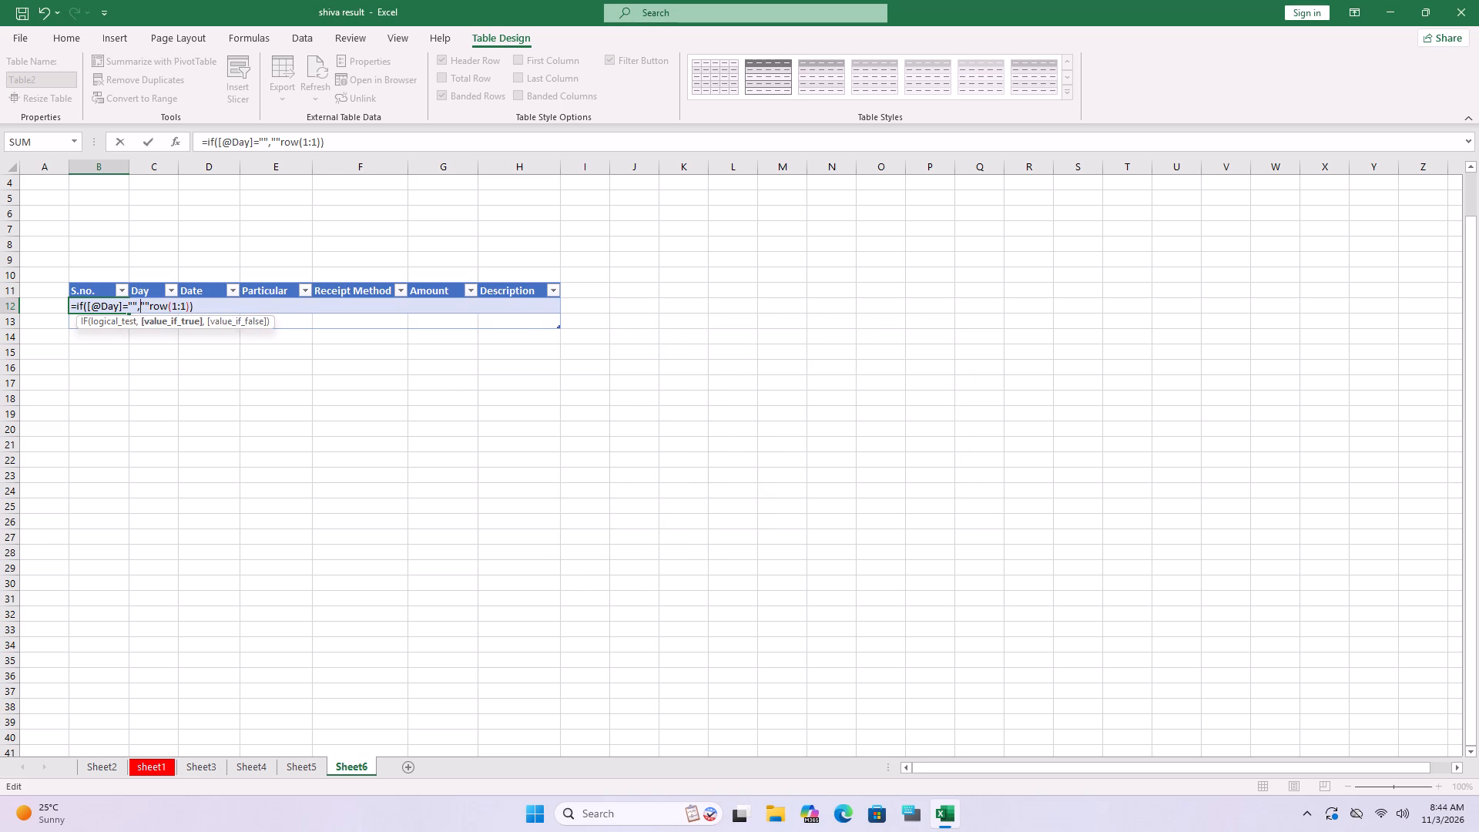
{"action": "key", "text": "Right"}
{"action": "key", "text": "comma"}
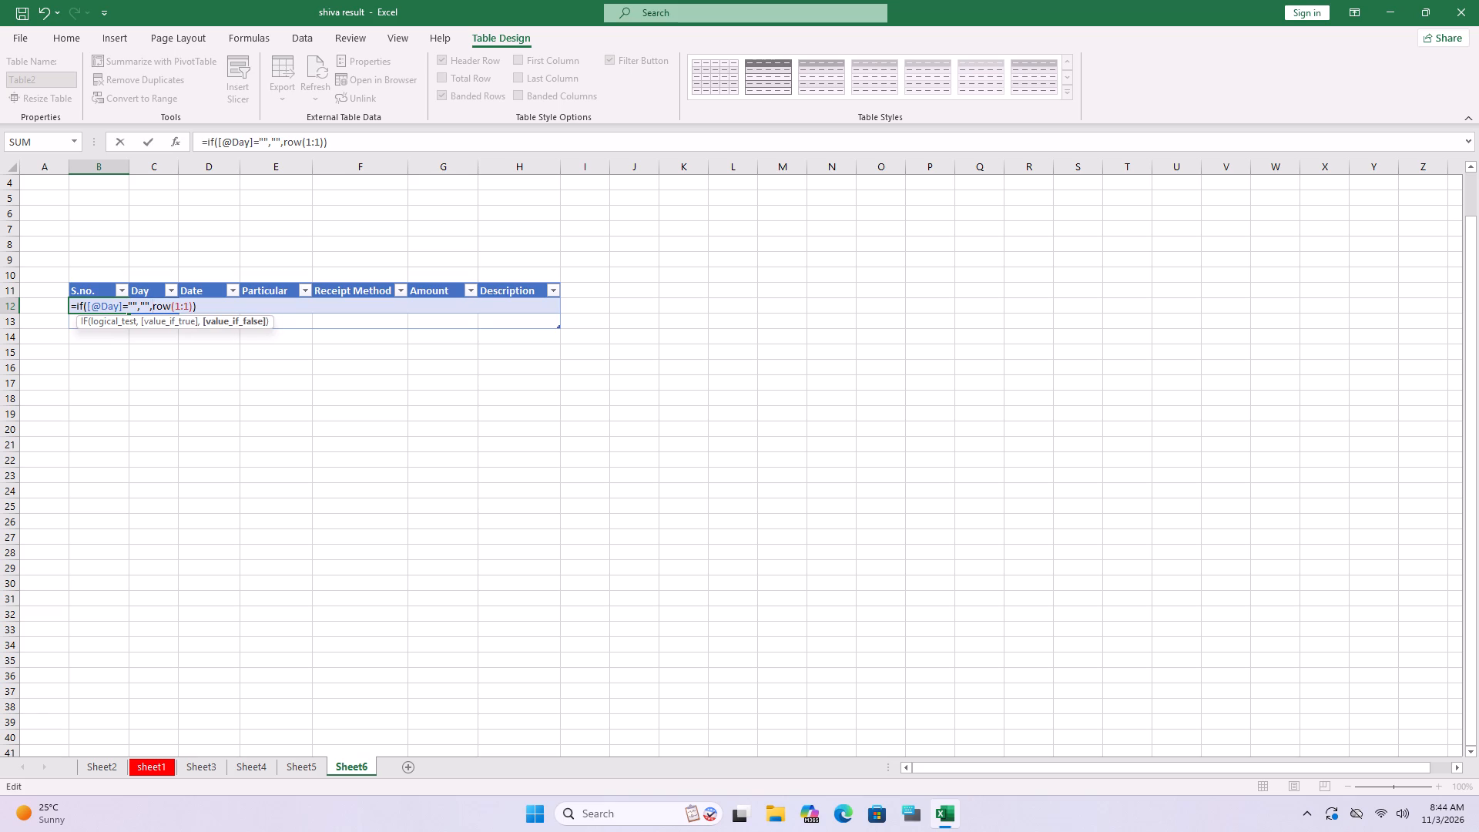
{"action": "left_click", "coordinate": [198, 310]}
{"action": "key", "text": "Return"}
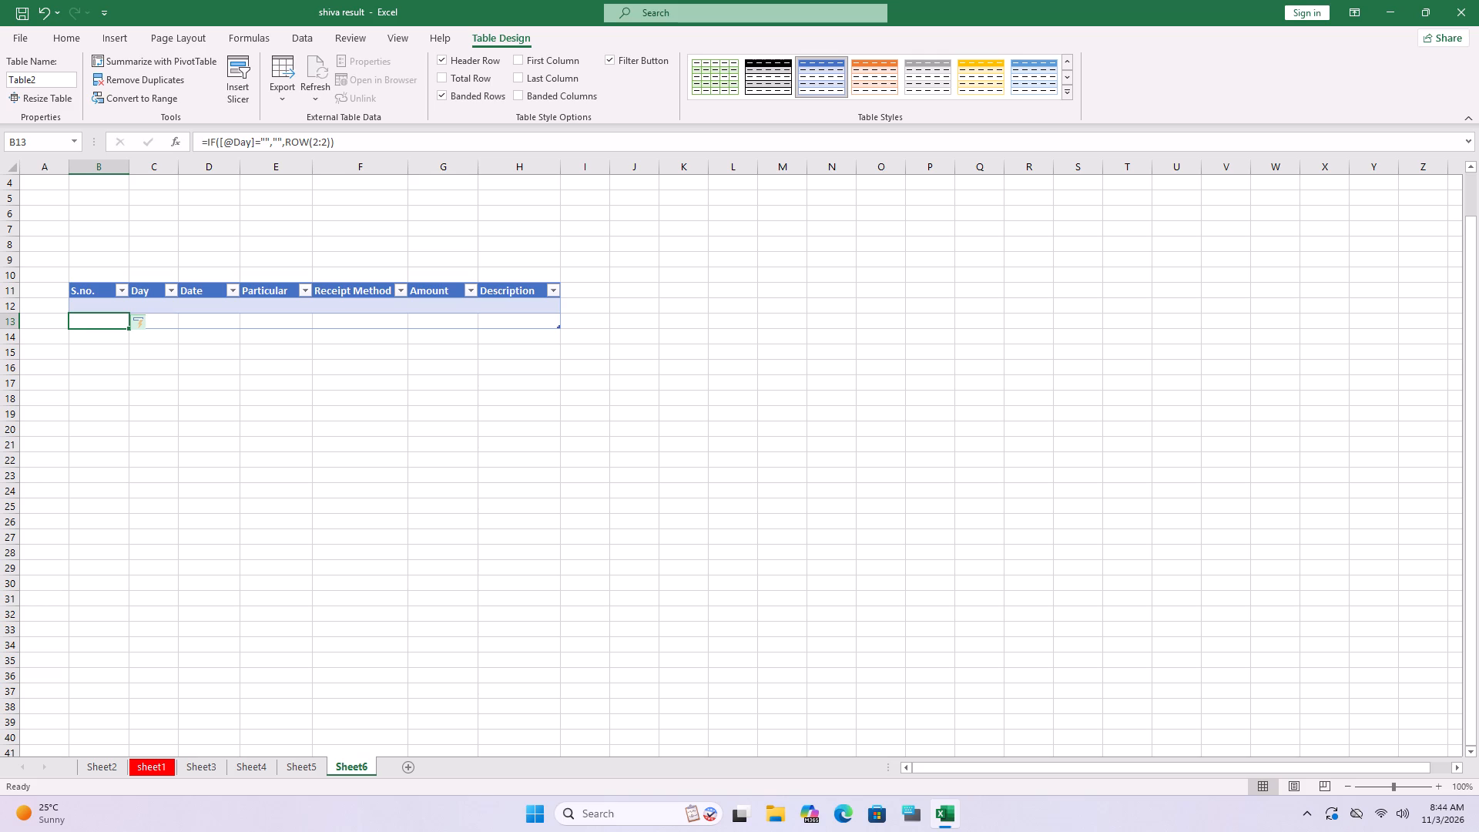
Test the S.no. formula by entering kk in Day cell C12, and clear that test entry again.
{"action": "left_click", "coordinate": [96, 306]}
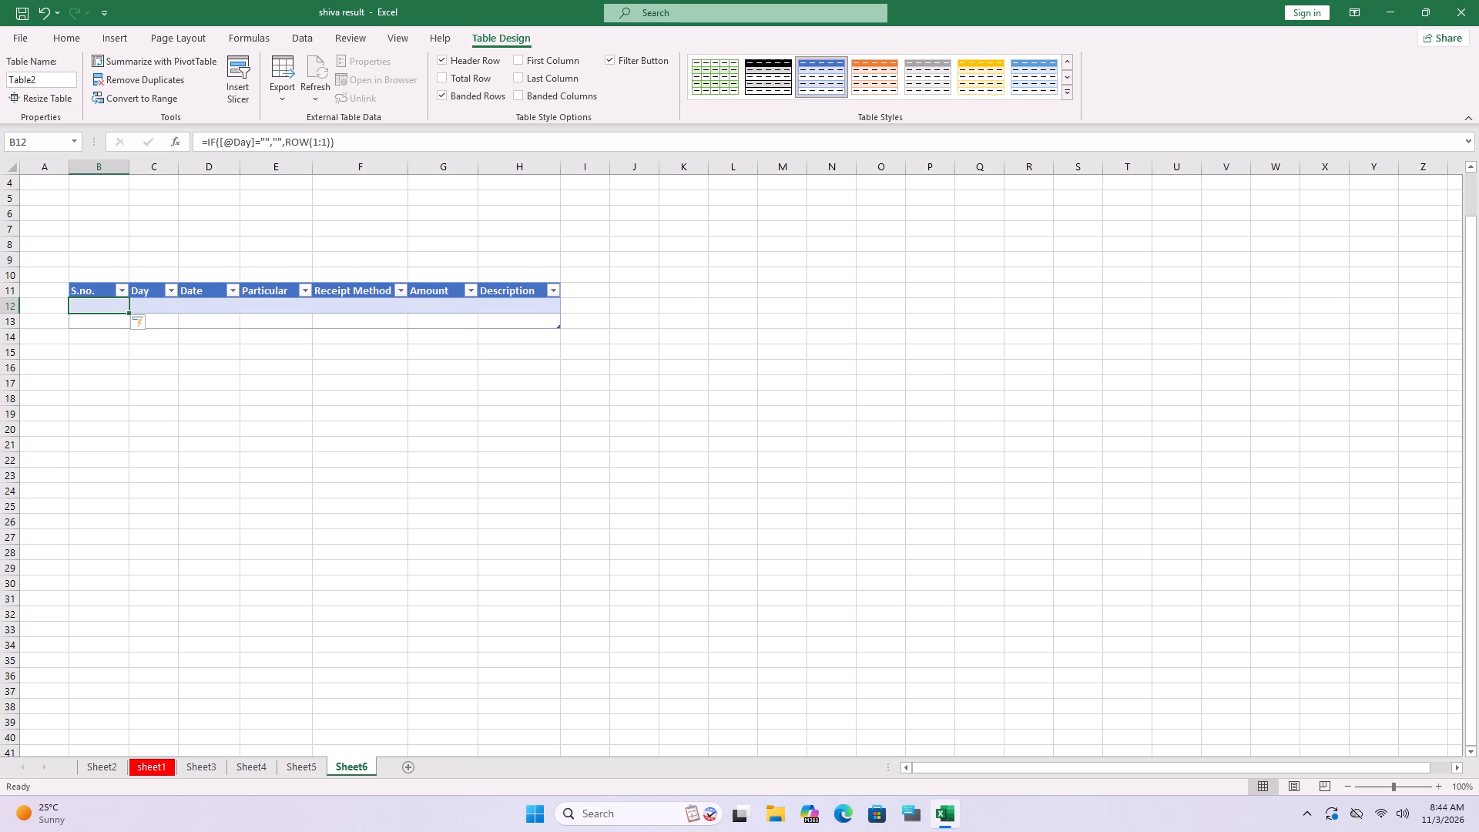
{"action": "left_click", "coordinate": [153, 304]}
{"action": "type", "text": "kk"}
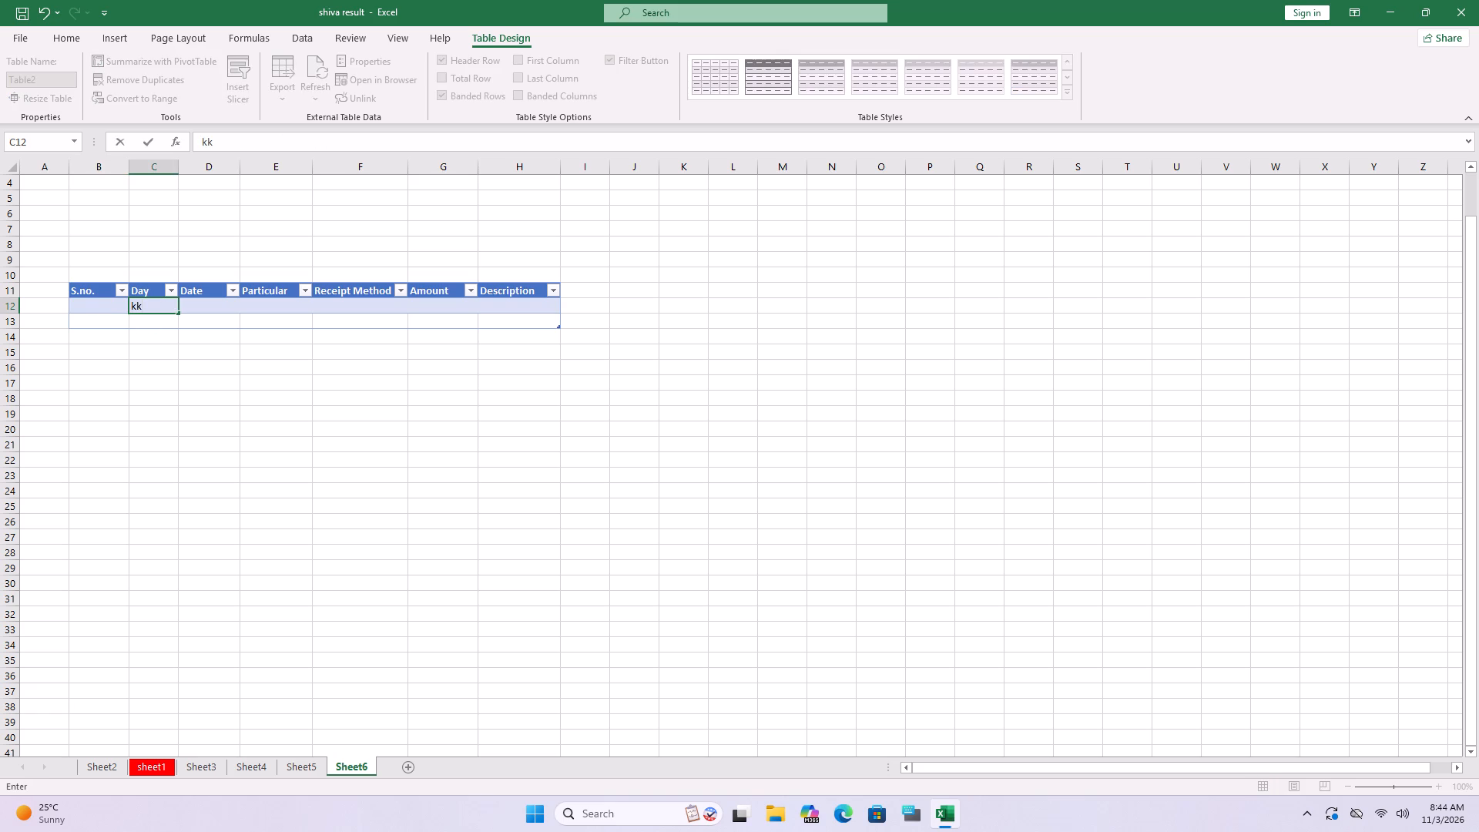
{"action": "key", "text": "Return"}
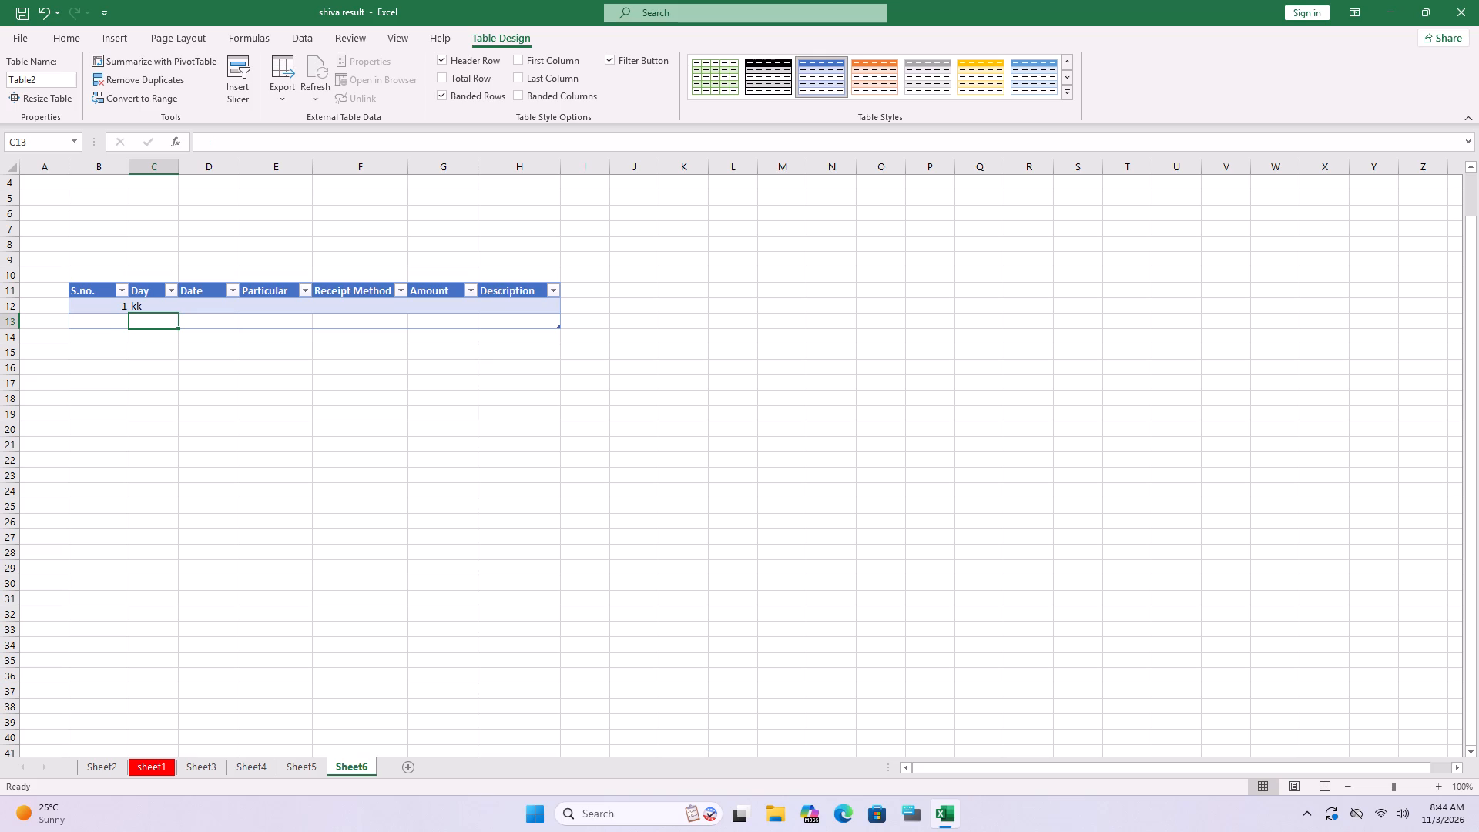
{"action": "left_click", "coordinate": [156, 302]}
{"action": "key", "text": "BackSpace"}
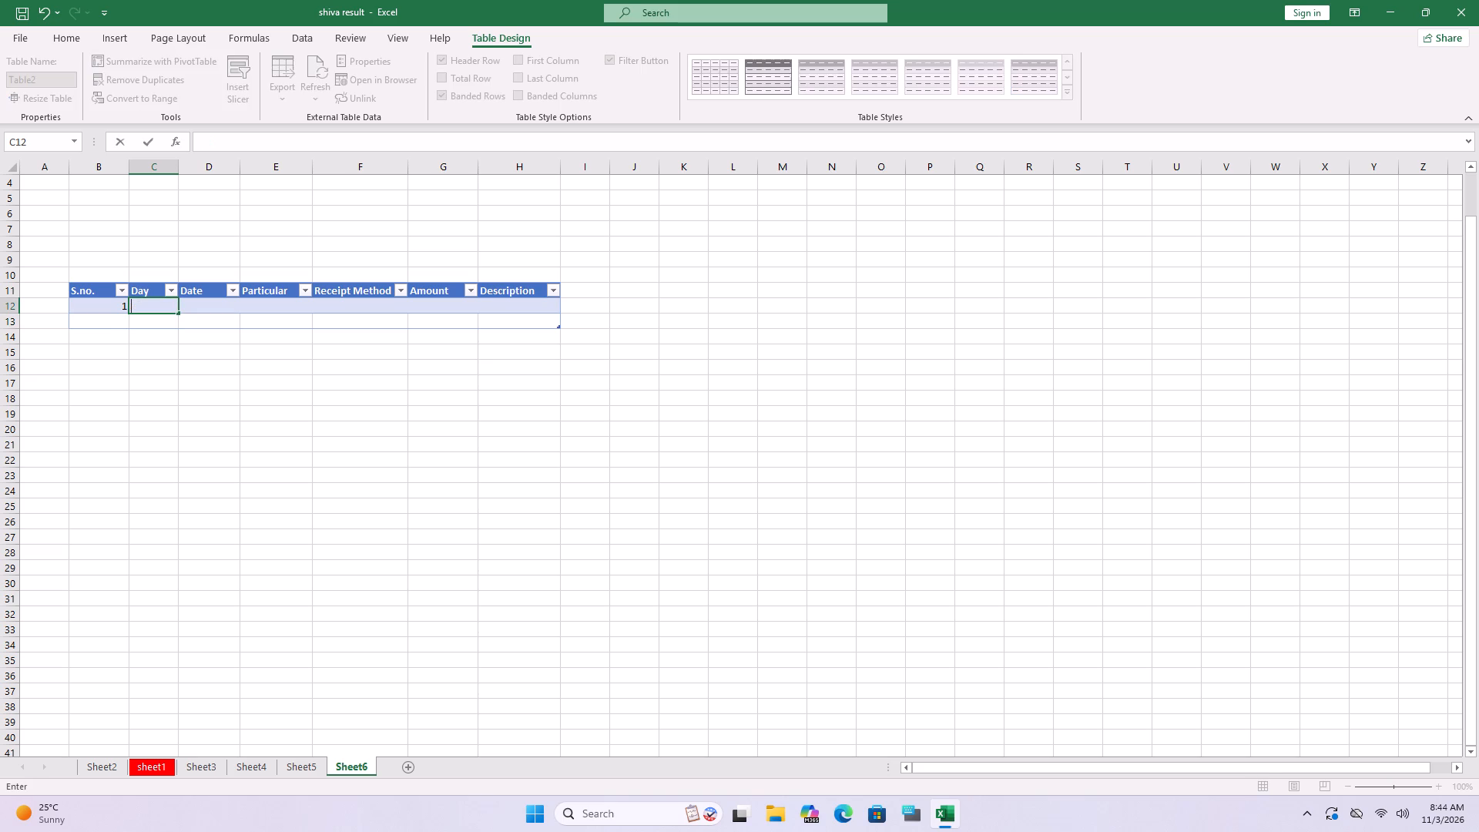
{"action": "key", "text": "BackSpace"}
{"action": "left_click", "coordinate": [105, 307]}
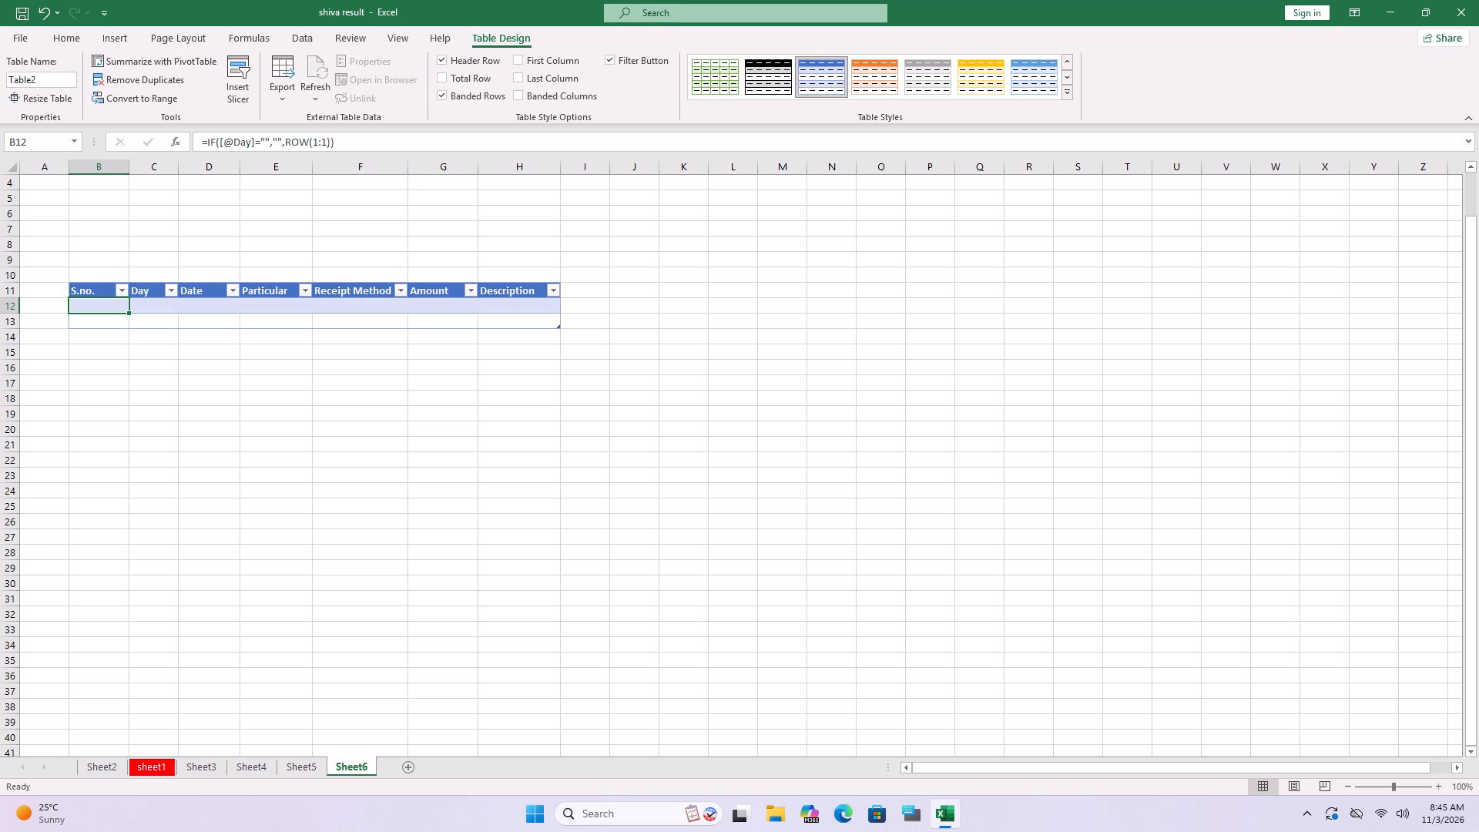
Widen column C so the Day column has more room beside its filter arrow.
{"action": "left_click", "coordinate": [176, 160]}
{"action": "left_click", "coordinate": [176, 160]}
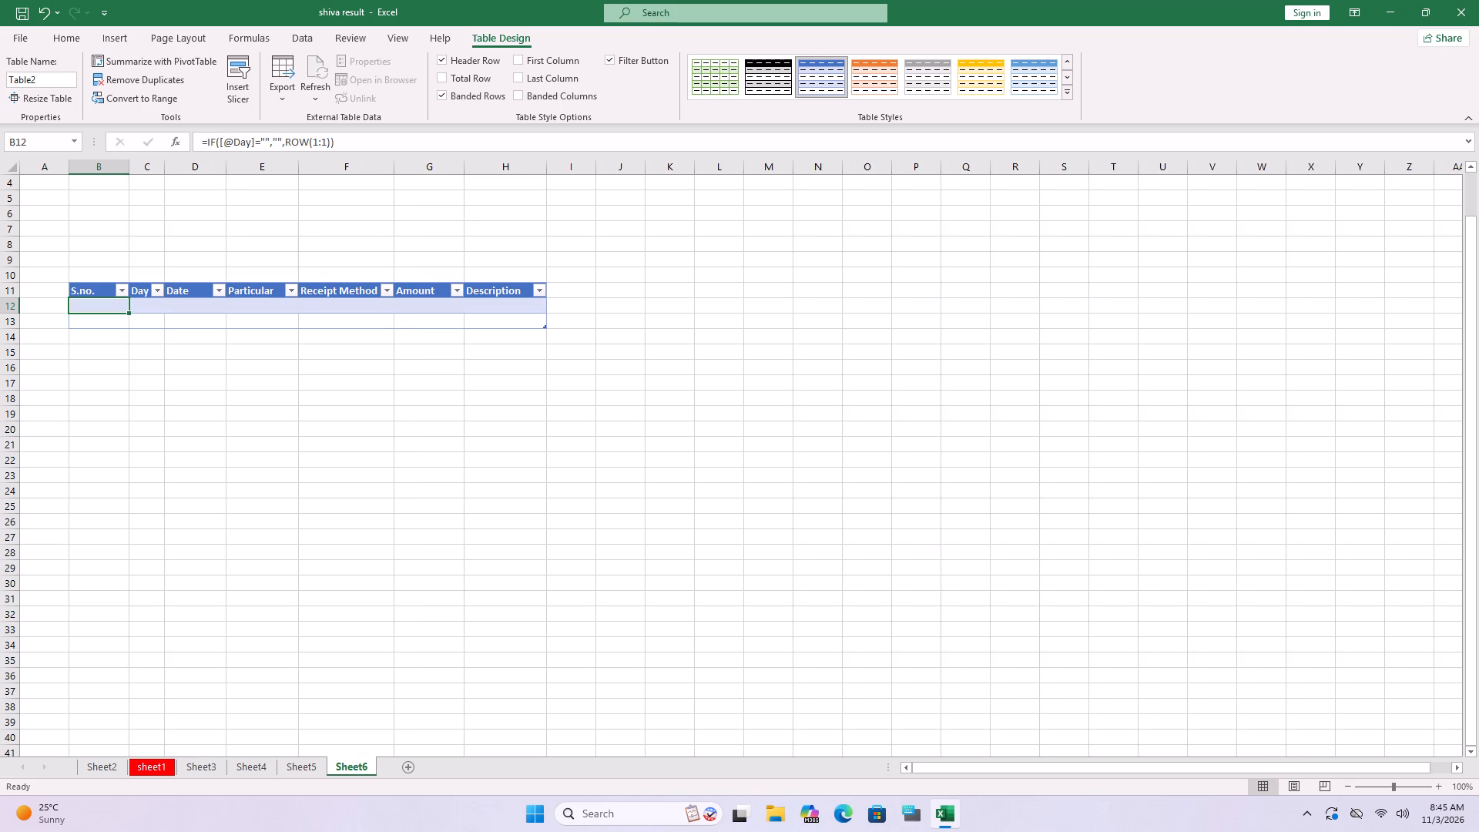
{"action": "left_click_drag", "start_coordinate": [164, 164], "coordinate": [189, 166]}
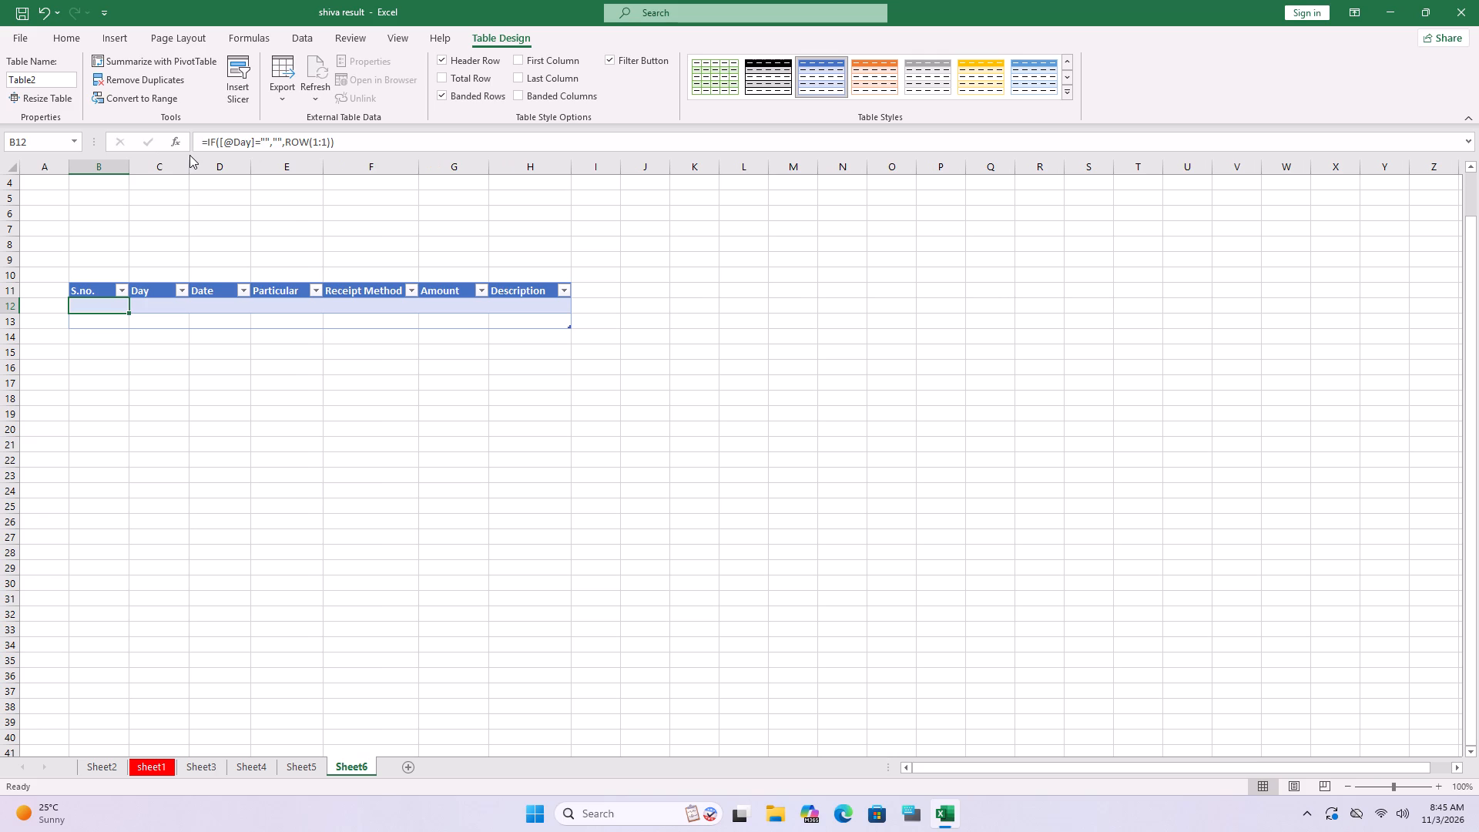
{"action": "left_click_drag", "start_coordinate": [186, 153], "coordinate": [206, 158]}
{"action": "left_click", "coordinate": [190, 157]}
{"action": "left_click_drag", "start_coordinate": [189, 161], "coordinate": [204, 166]}
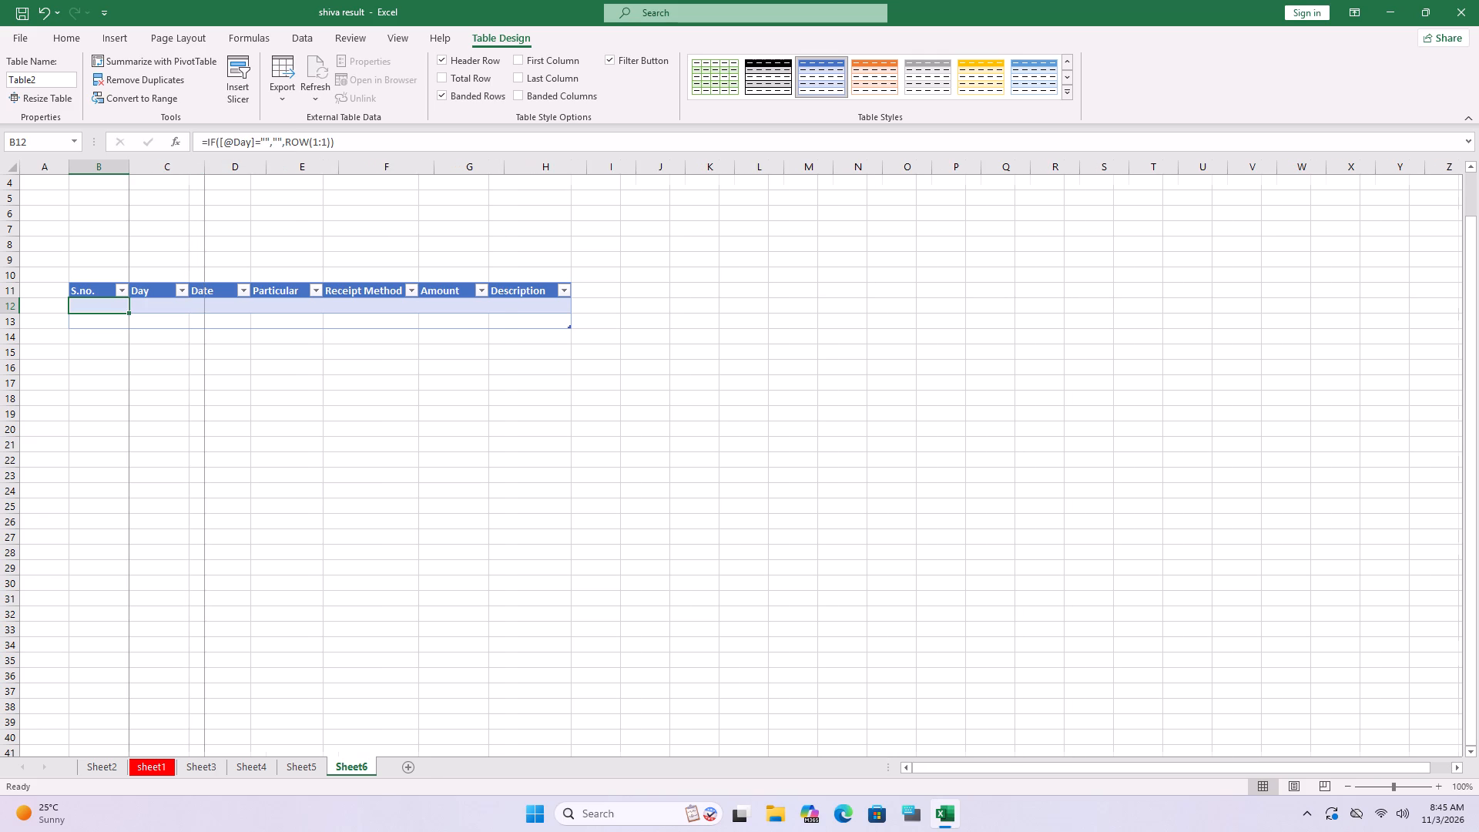
Begin an IF formula in cell C12 under Day: =if(.
{"action": "left_click", "coordinate": [158, 302]}
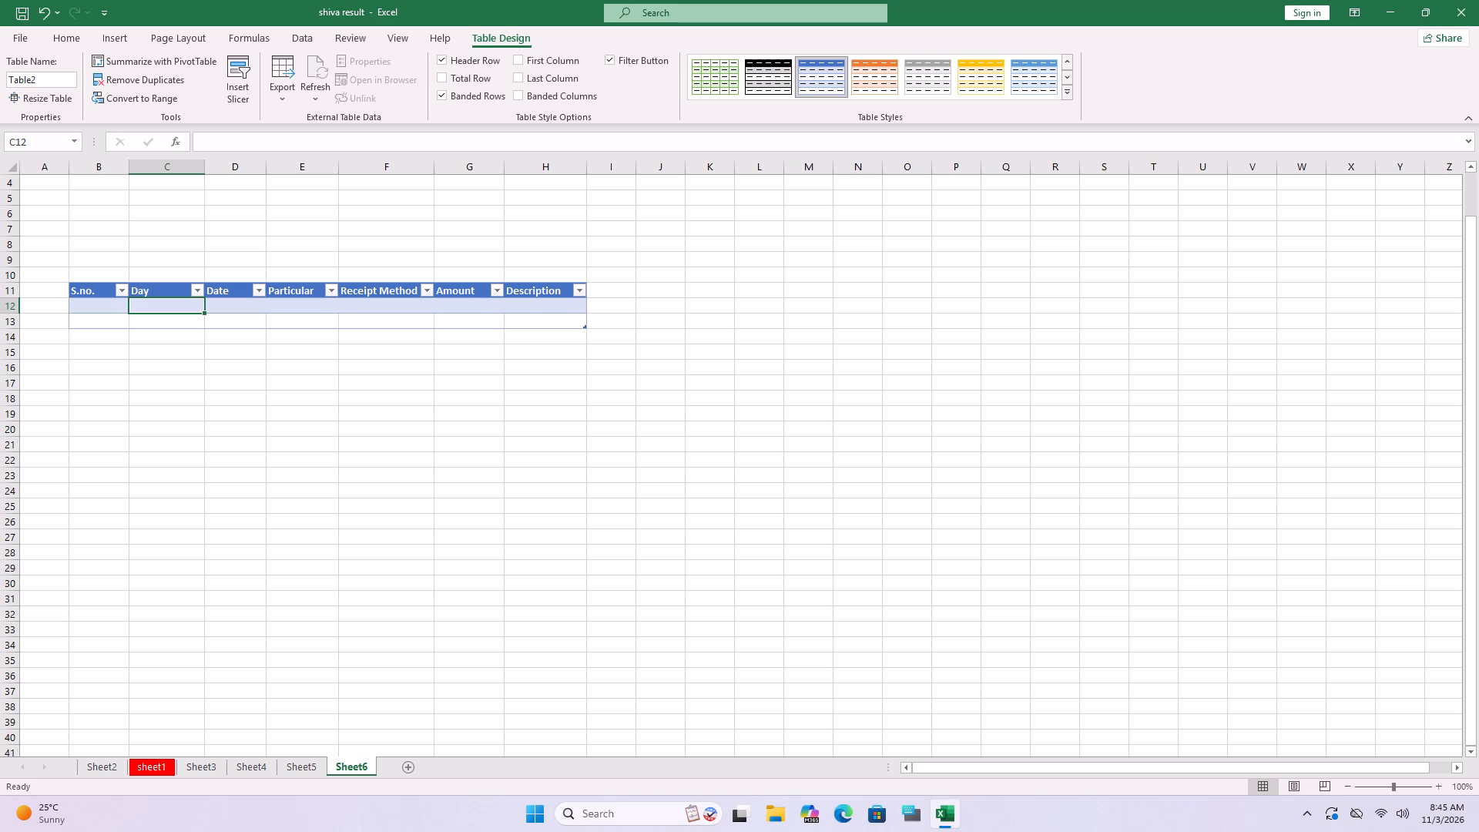
{"action": "key", "text": "equal"}
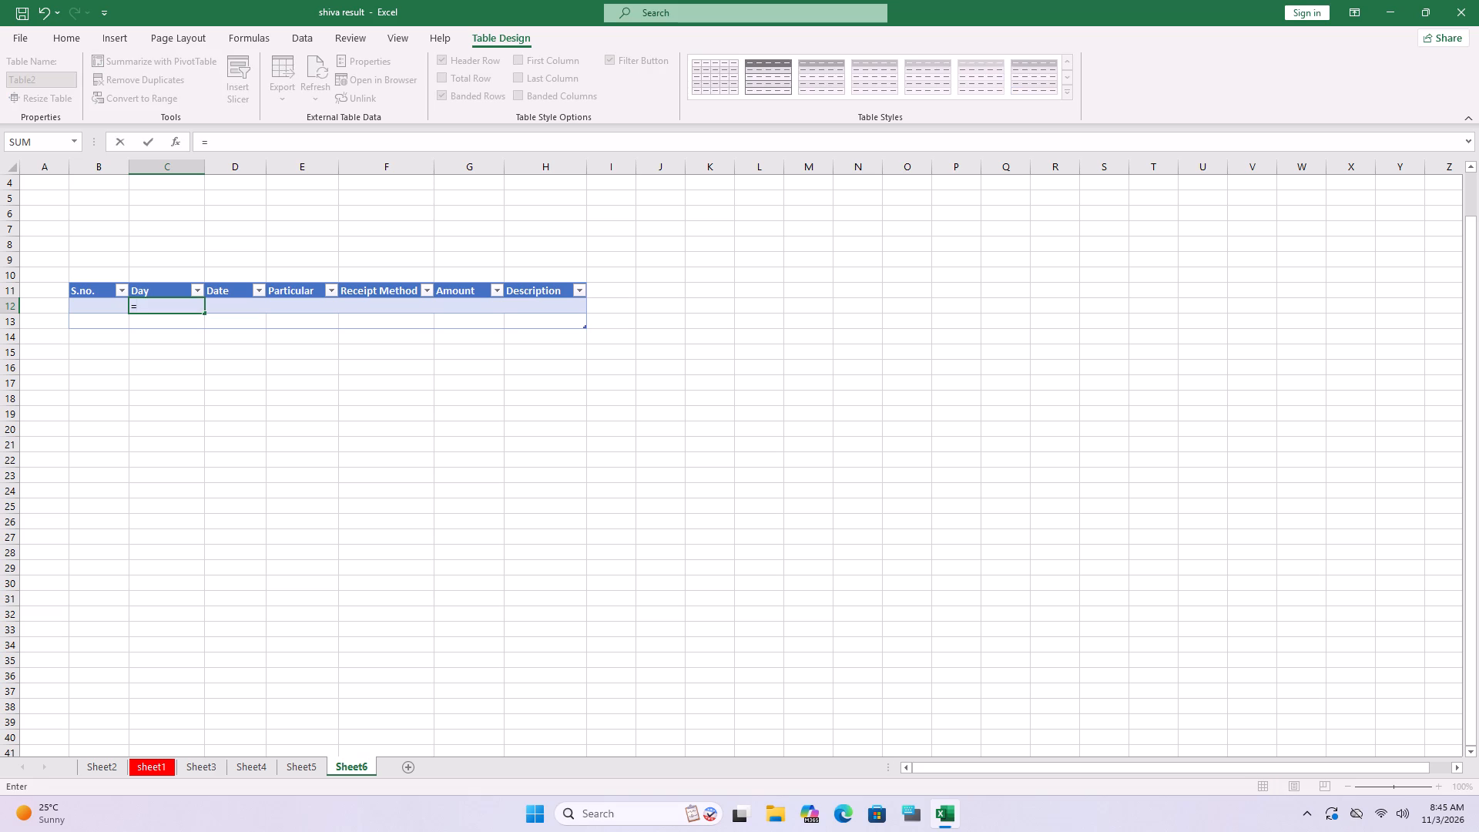
{"action": "type", "text": "if"}
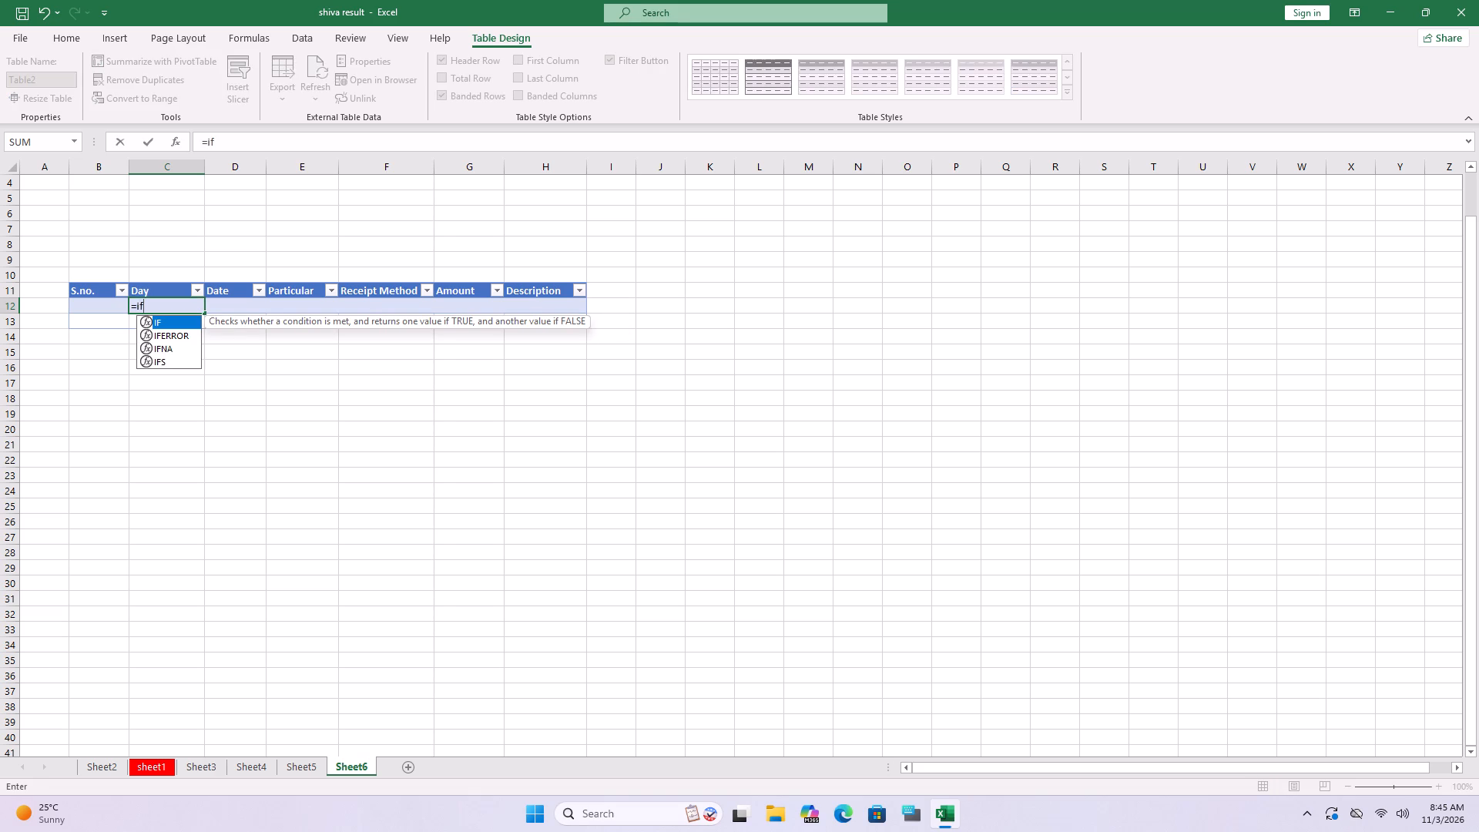
{"action": "key", "text": "shift+parenleft"}
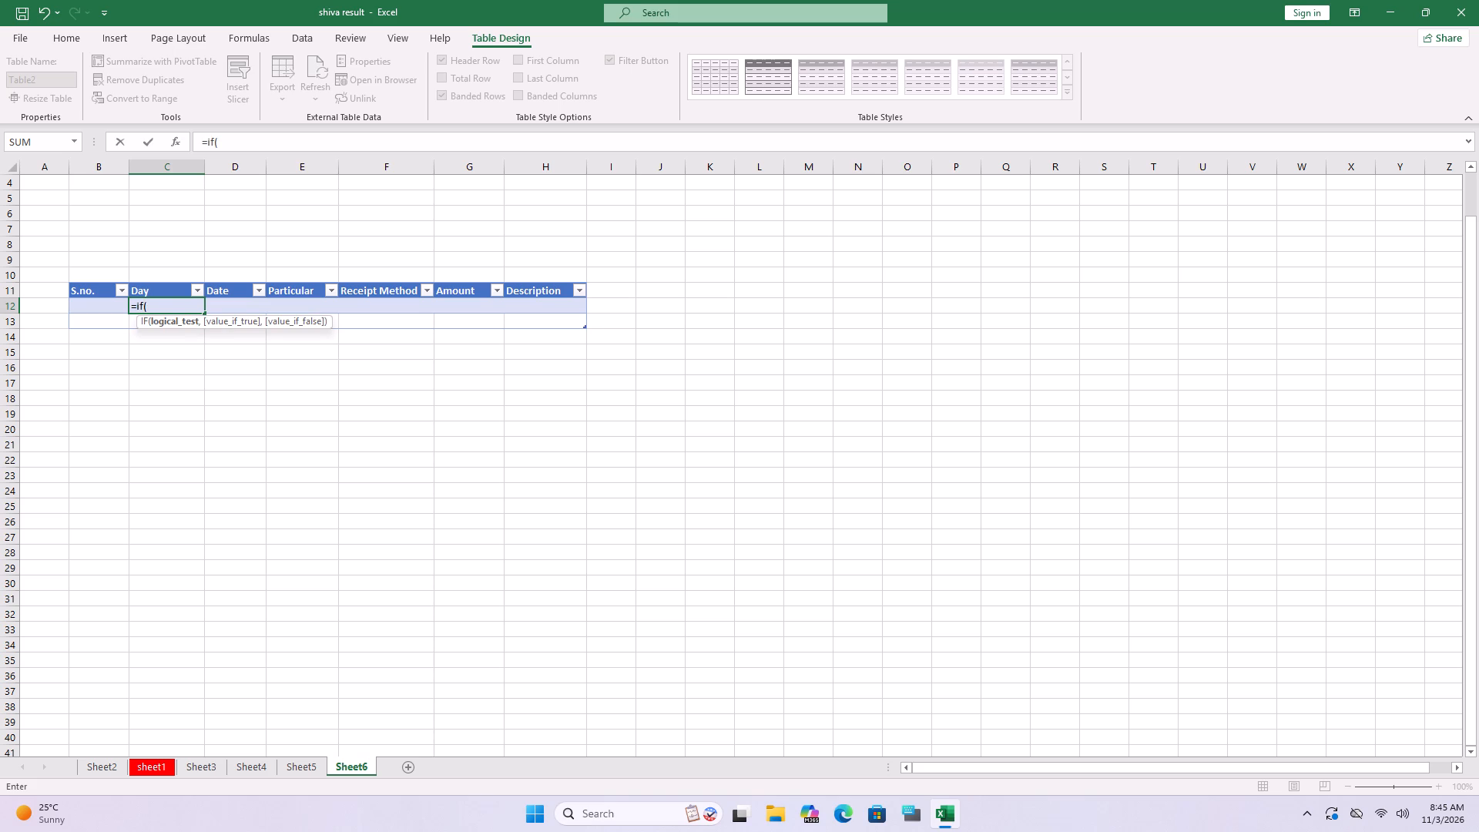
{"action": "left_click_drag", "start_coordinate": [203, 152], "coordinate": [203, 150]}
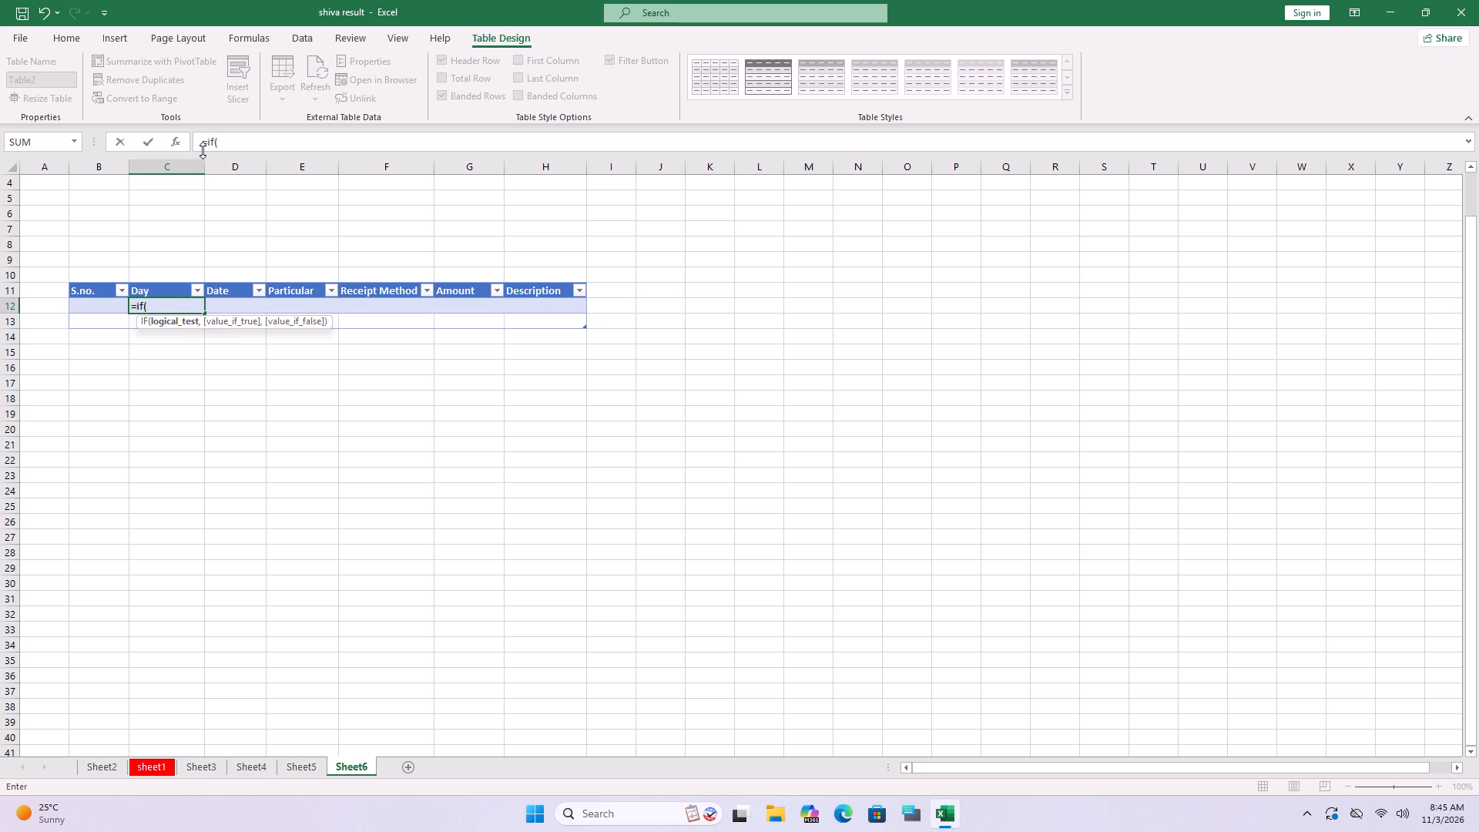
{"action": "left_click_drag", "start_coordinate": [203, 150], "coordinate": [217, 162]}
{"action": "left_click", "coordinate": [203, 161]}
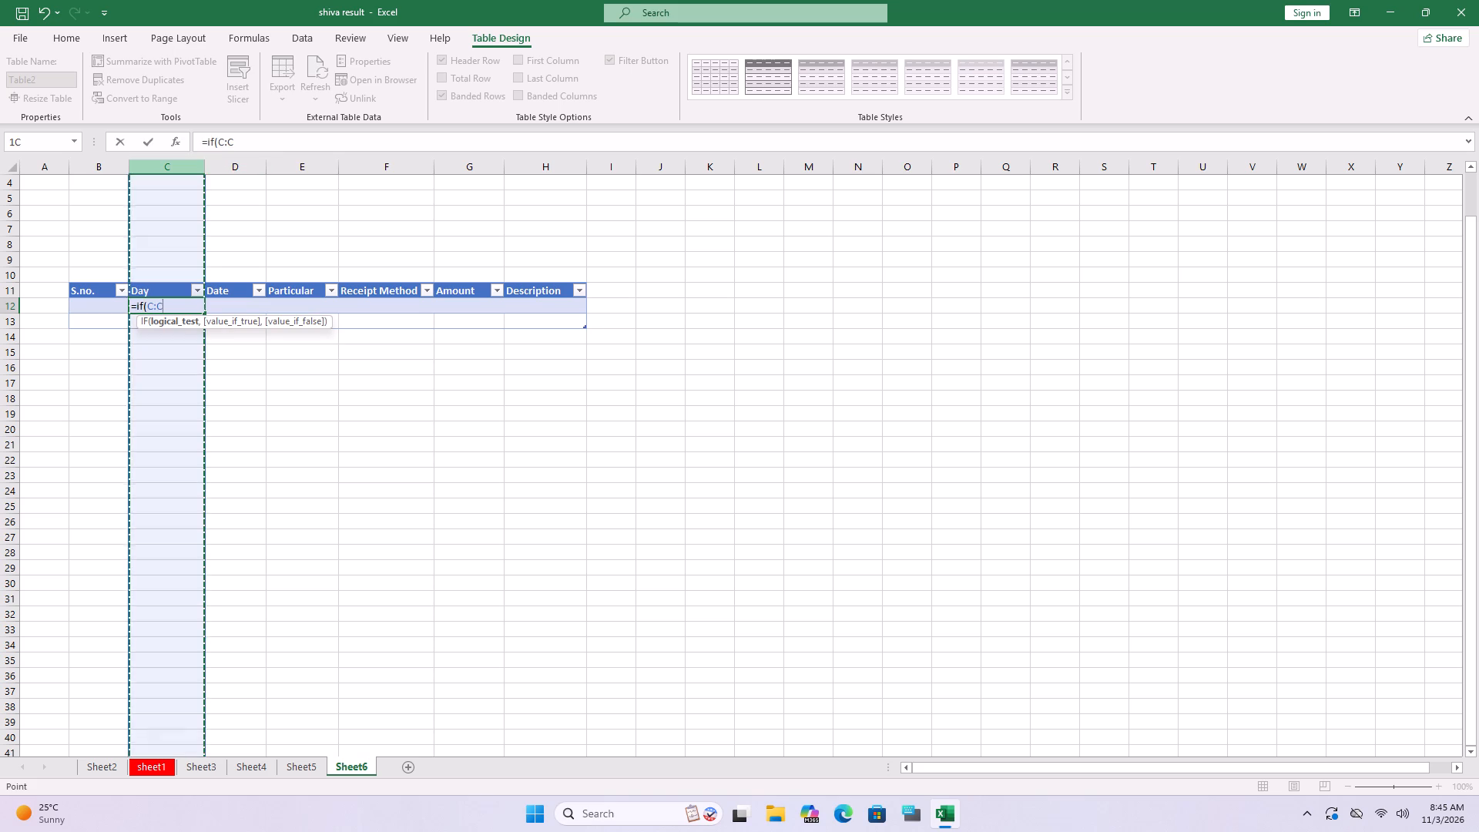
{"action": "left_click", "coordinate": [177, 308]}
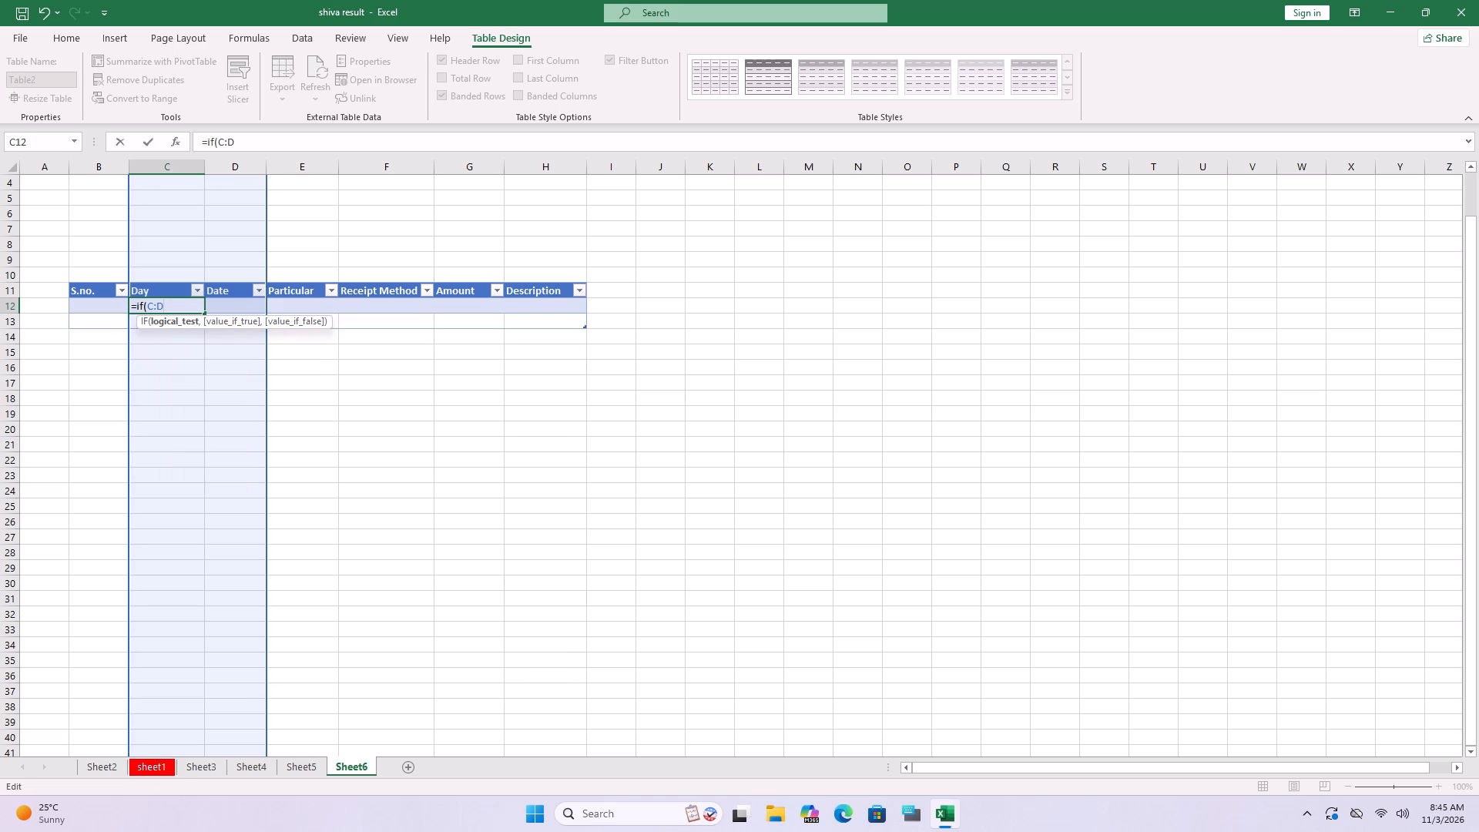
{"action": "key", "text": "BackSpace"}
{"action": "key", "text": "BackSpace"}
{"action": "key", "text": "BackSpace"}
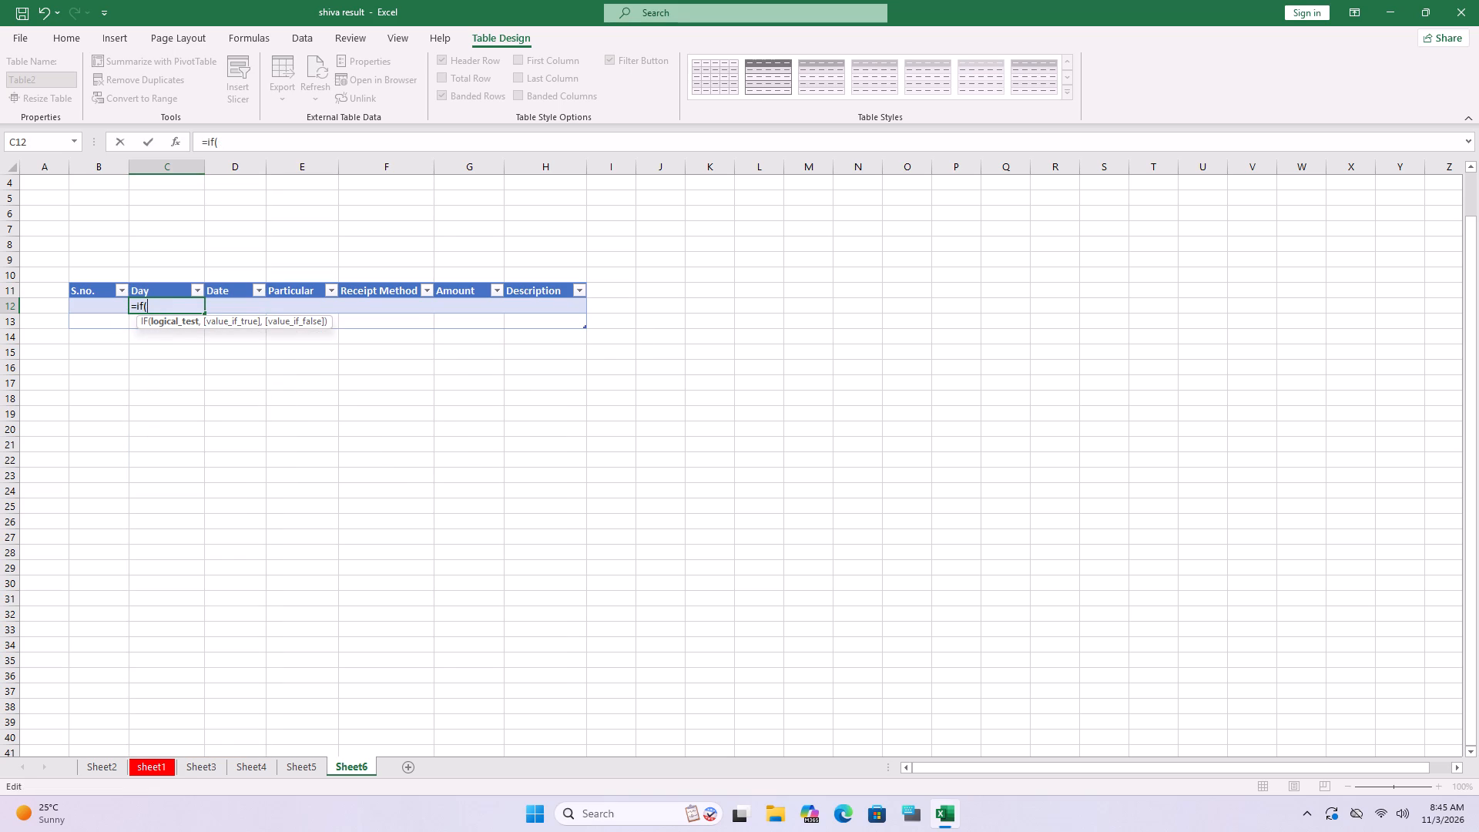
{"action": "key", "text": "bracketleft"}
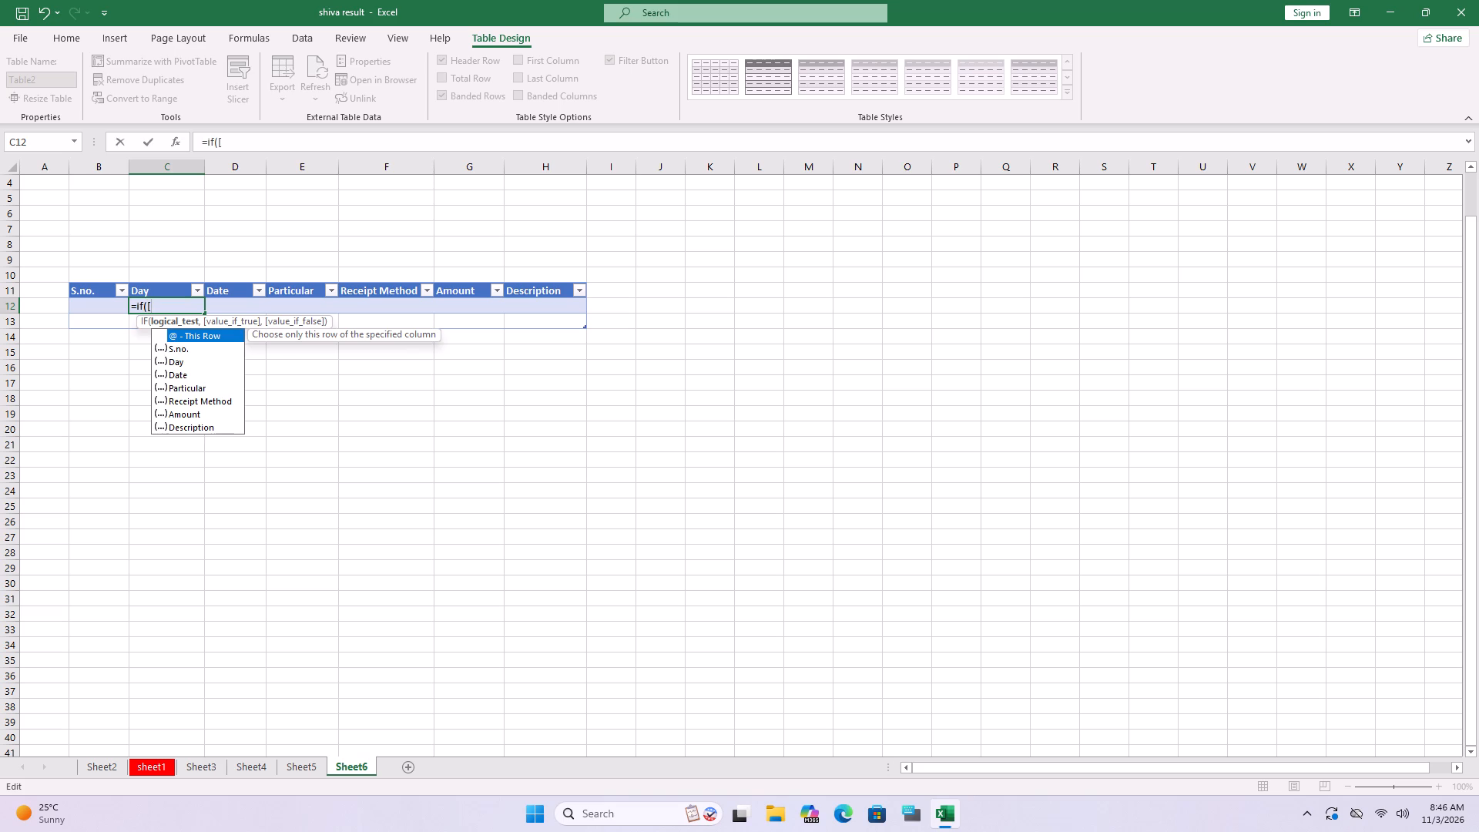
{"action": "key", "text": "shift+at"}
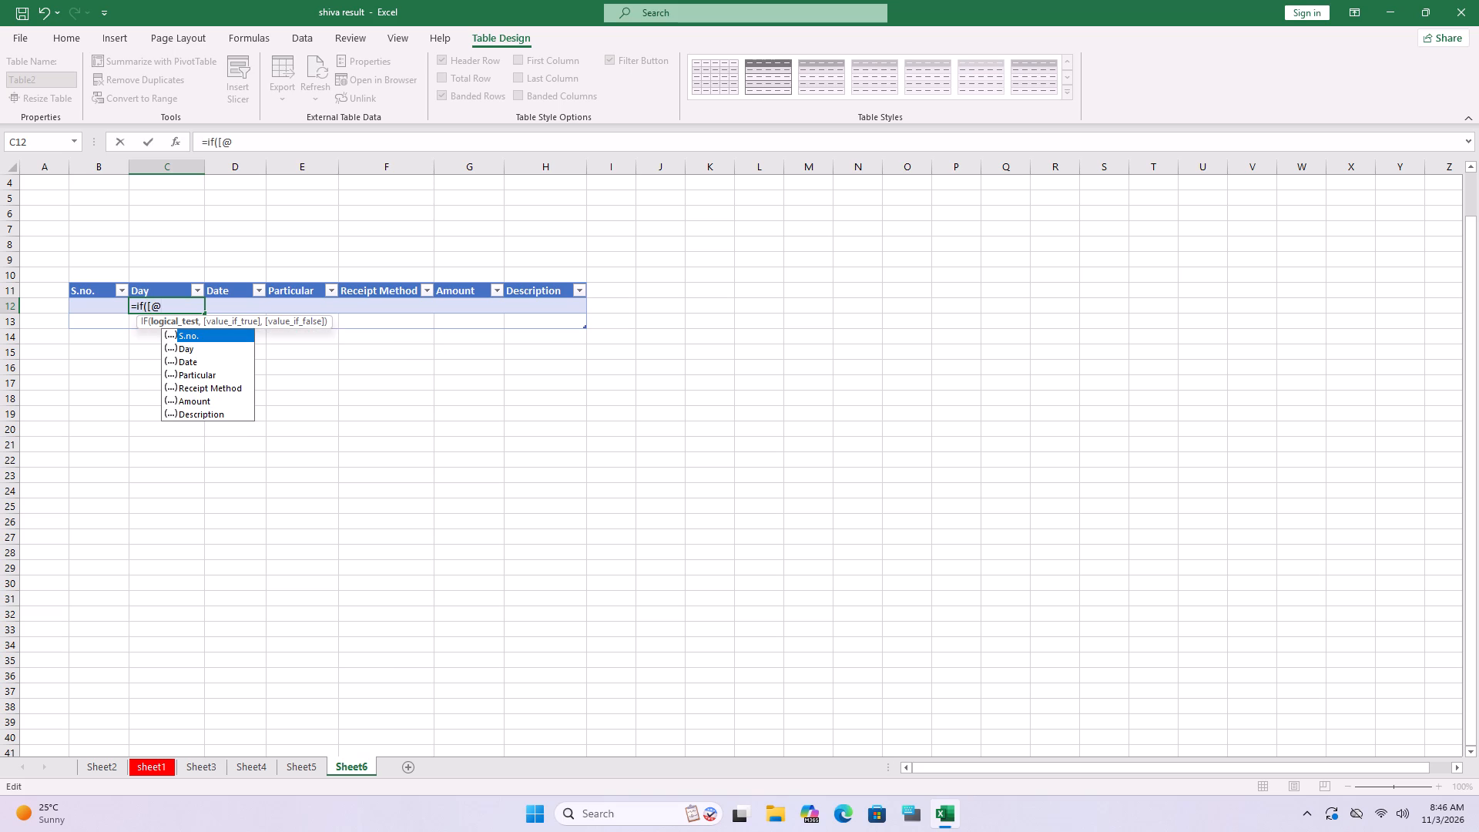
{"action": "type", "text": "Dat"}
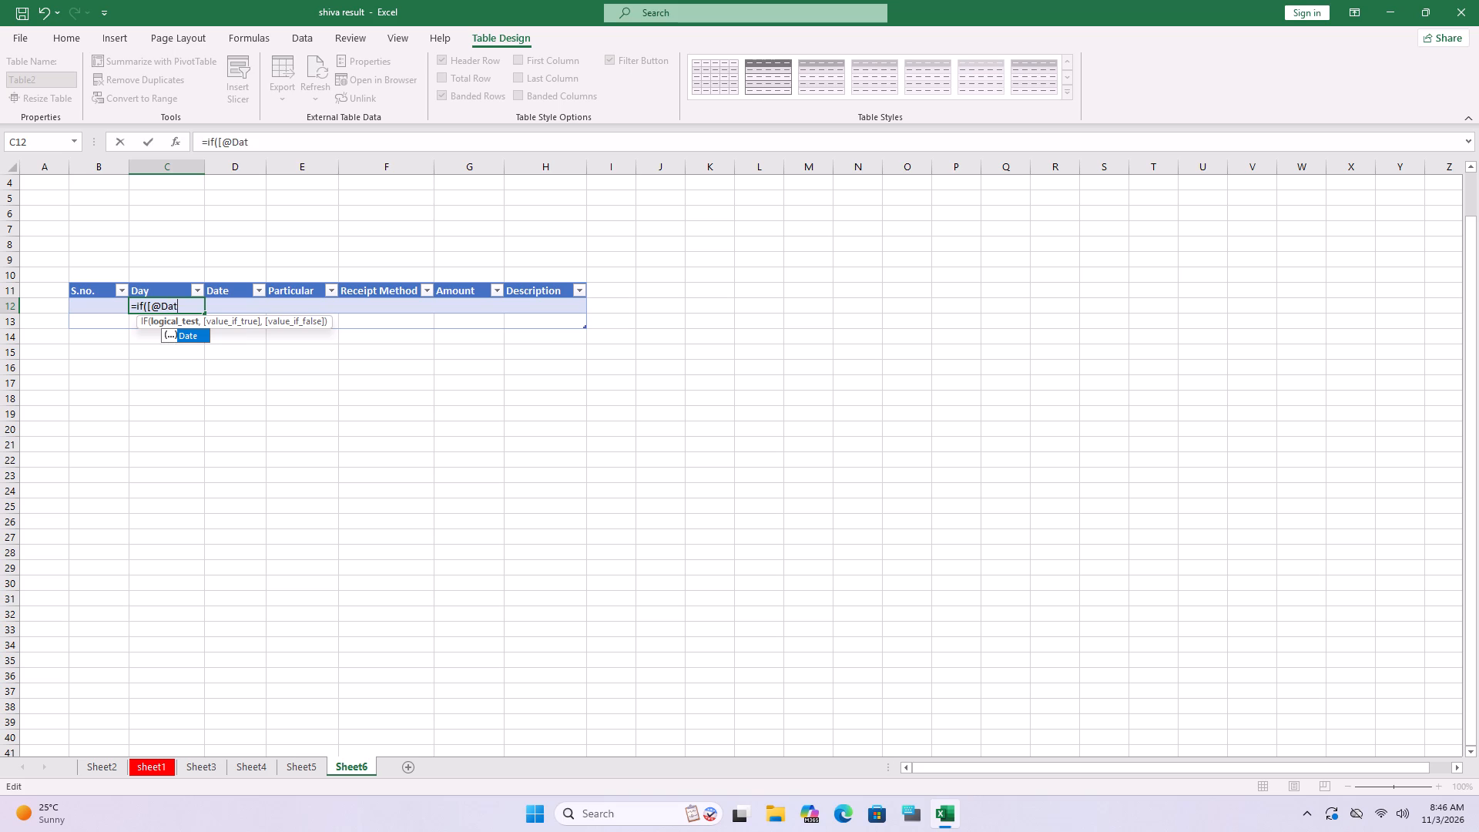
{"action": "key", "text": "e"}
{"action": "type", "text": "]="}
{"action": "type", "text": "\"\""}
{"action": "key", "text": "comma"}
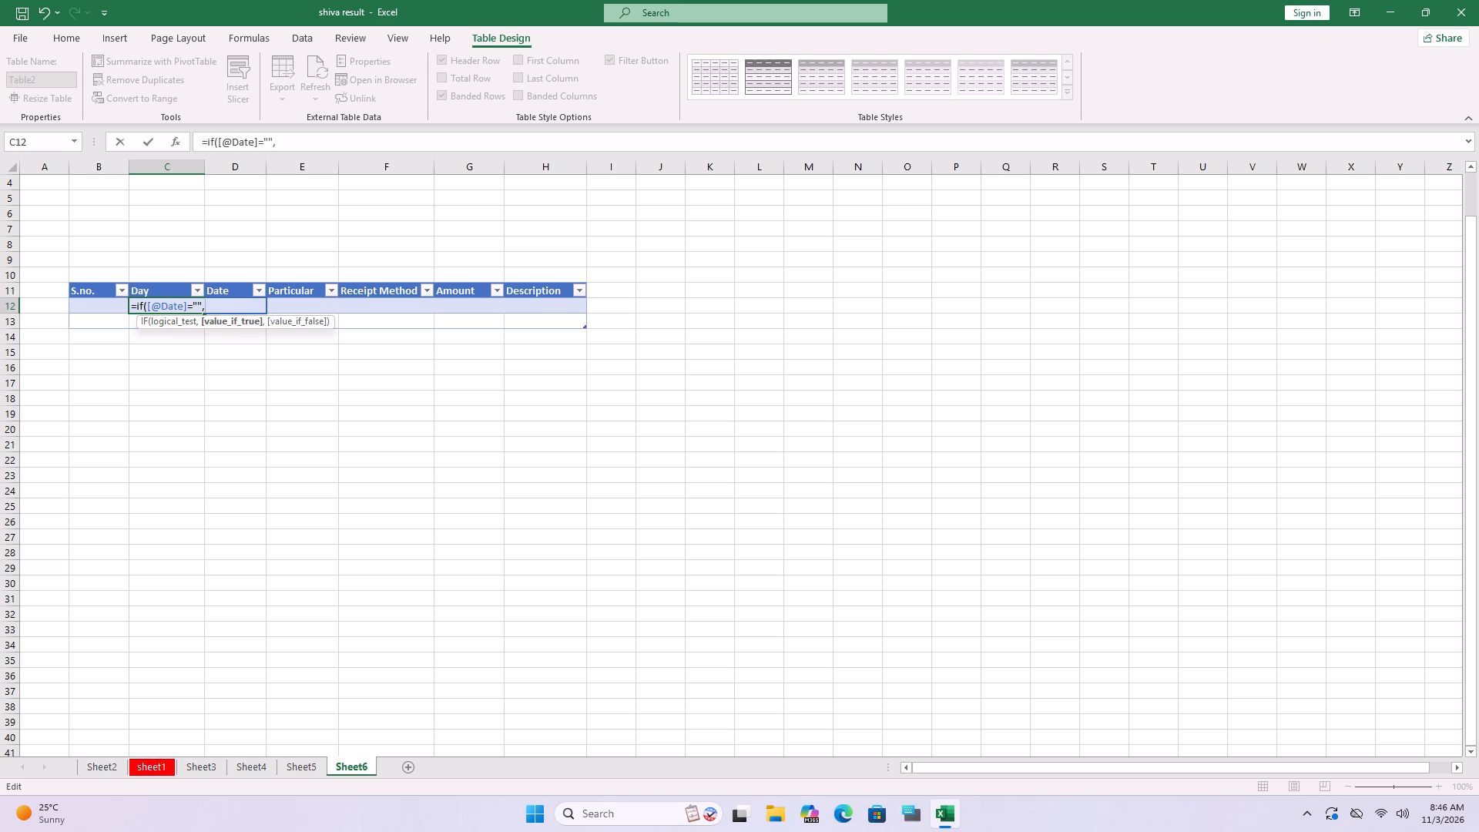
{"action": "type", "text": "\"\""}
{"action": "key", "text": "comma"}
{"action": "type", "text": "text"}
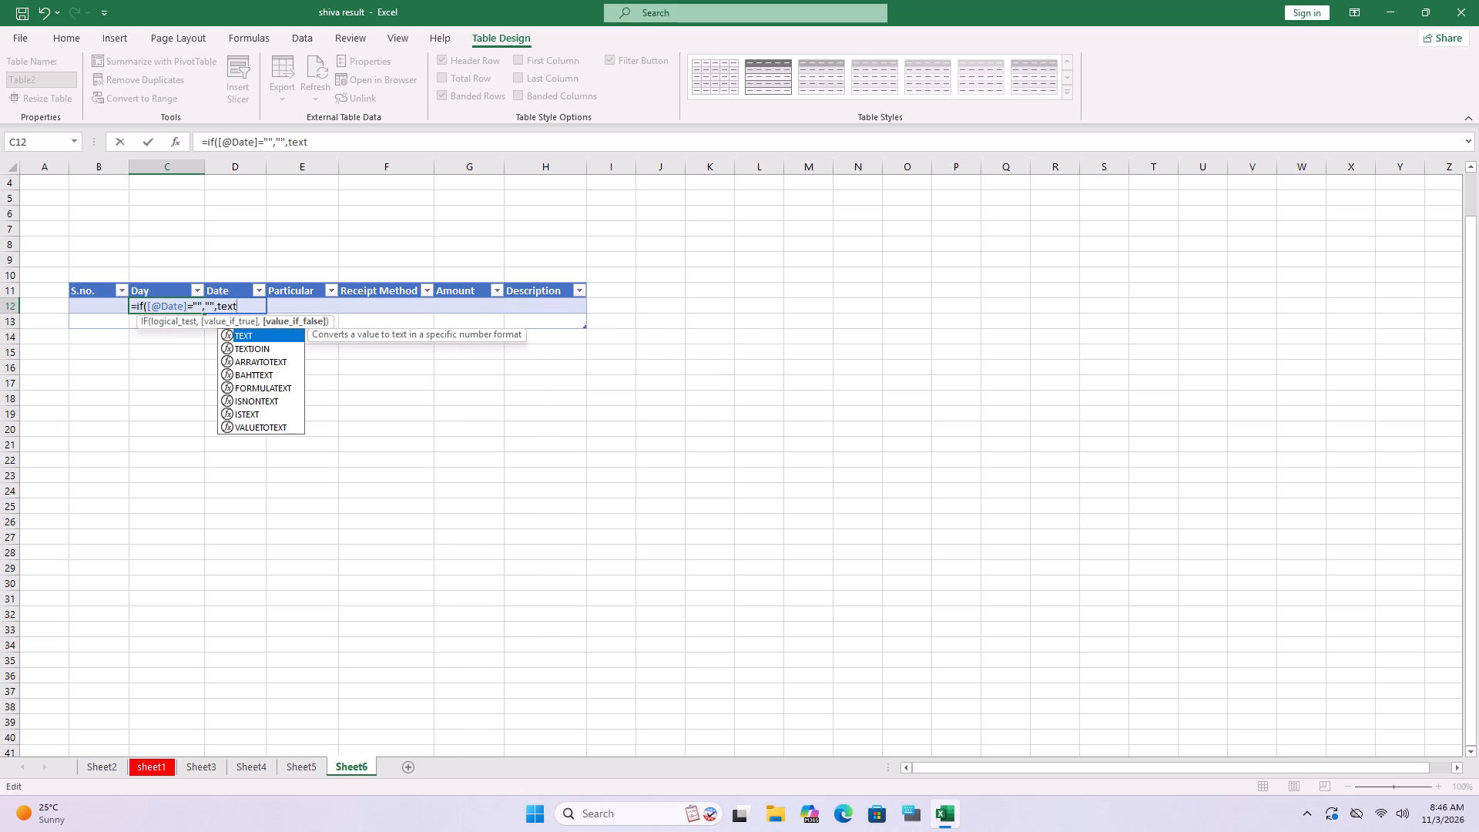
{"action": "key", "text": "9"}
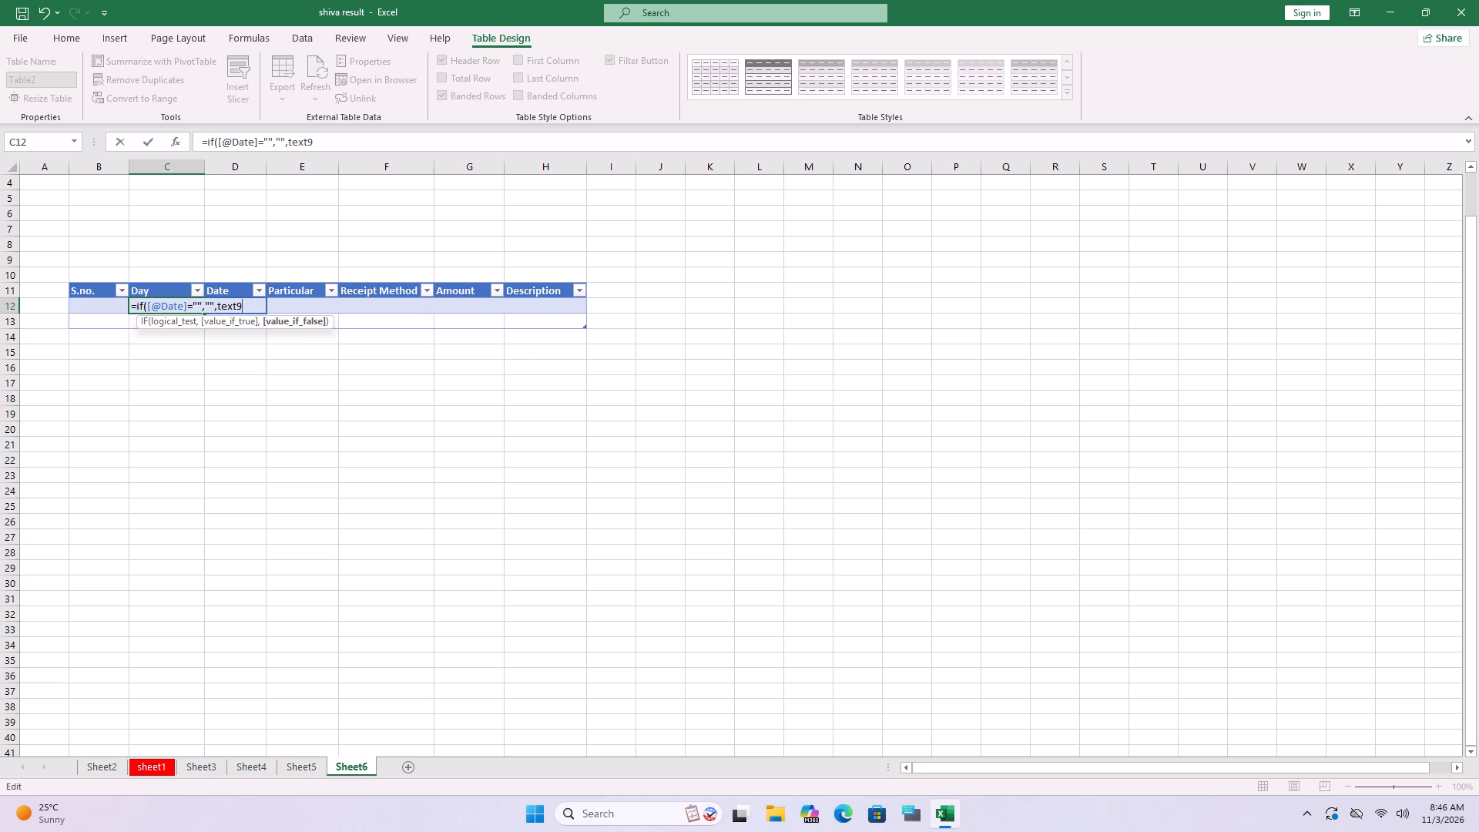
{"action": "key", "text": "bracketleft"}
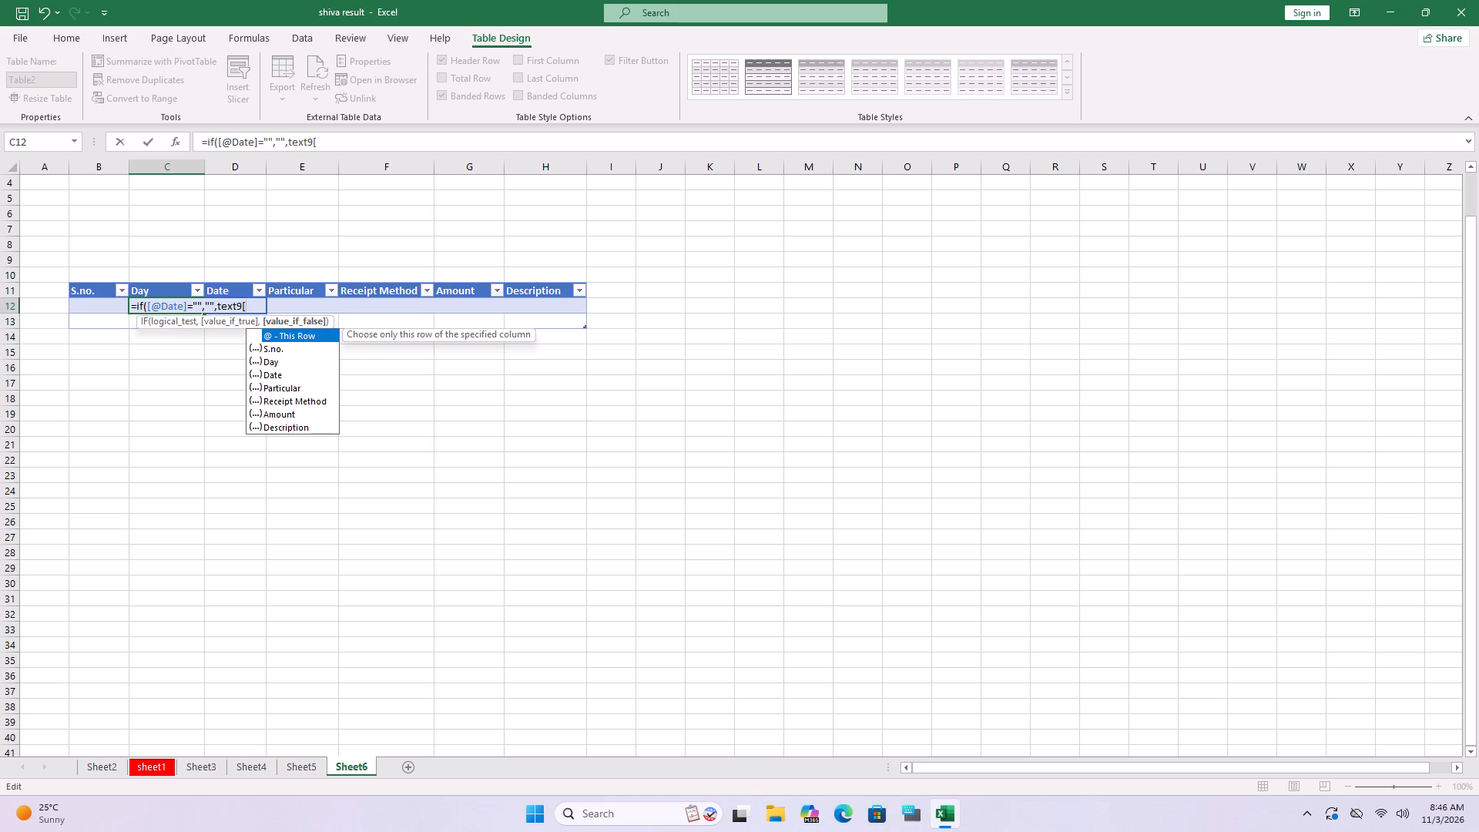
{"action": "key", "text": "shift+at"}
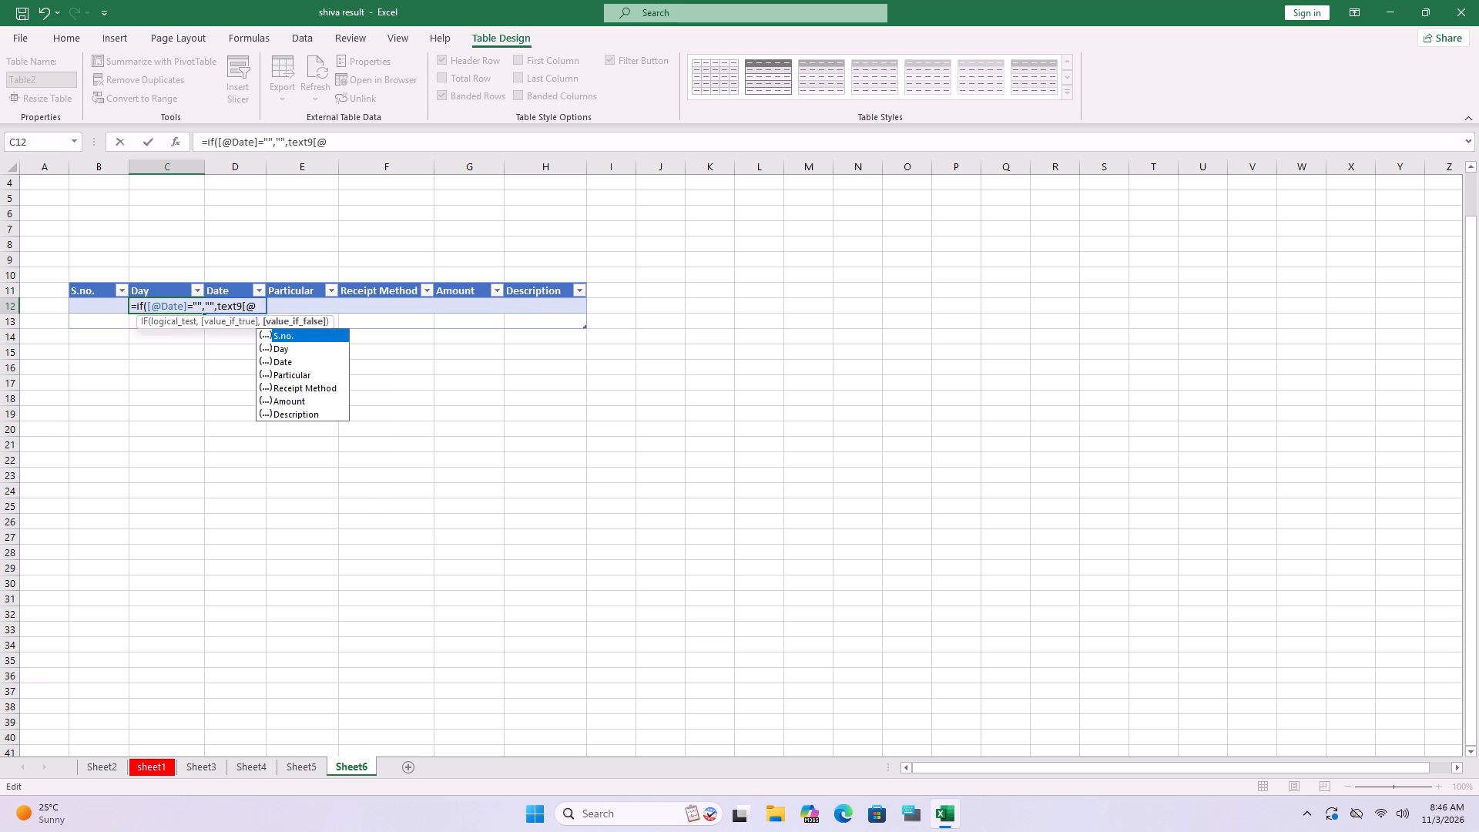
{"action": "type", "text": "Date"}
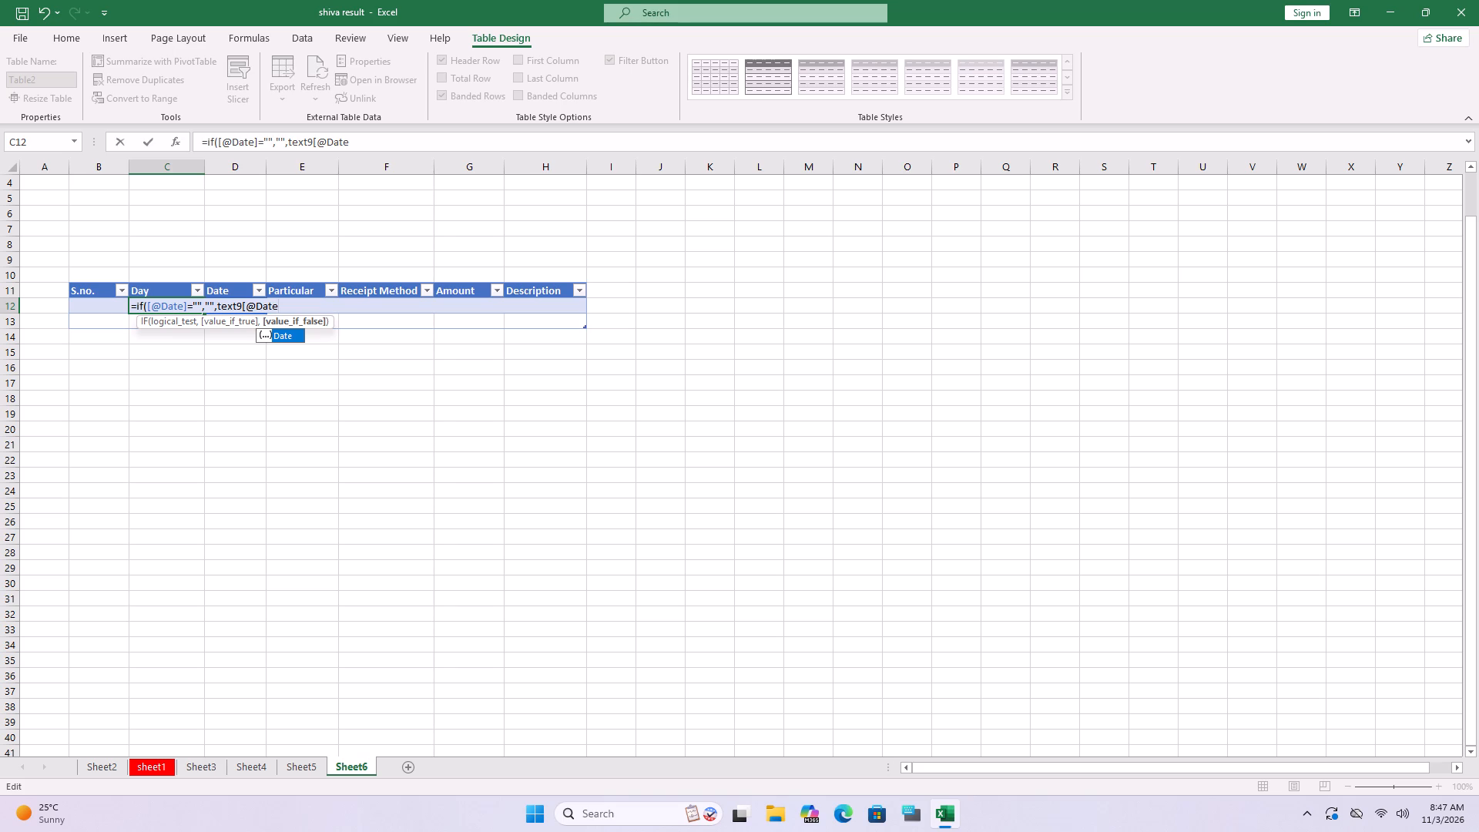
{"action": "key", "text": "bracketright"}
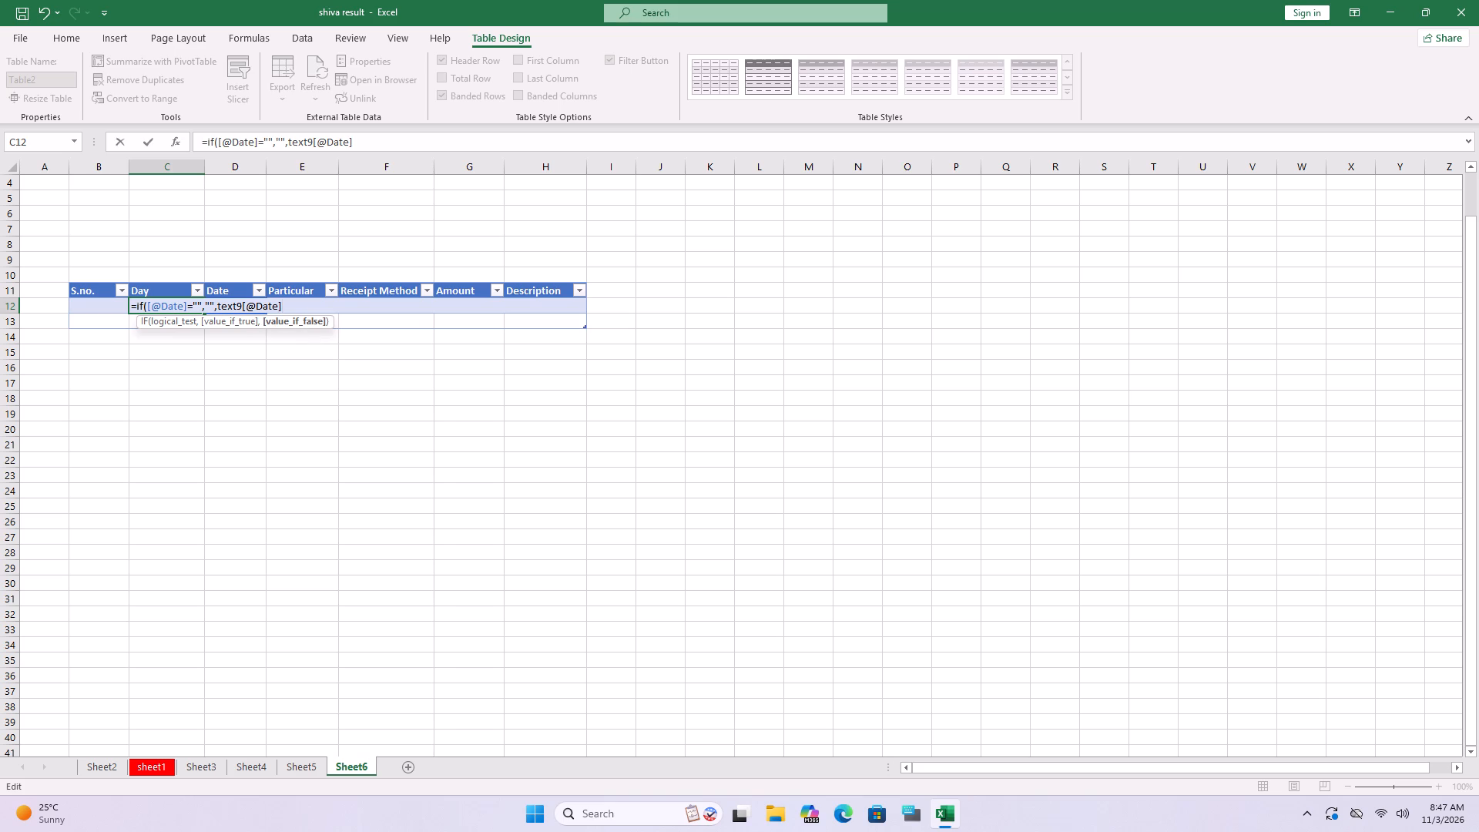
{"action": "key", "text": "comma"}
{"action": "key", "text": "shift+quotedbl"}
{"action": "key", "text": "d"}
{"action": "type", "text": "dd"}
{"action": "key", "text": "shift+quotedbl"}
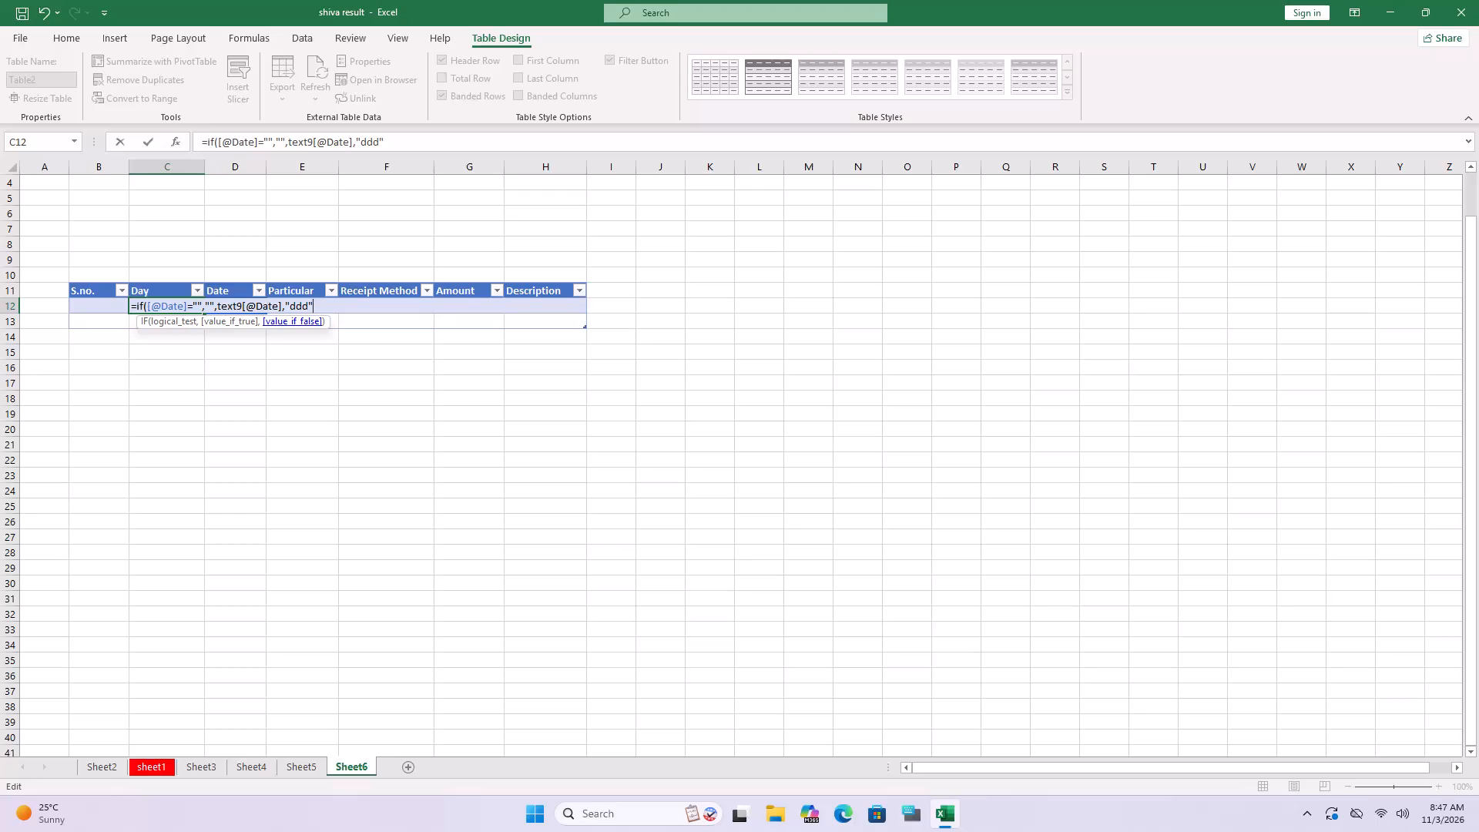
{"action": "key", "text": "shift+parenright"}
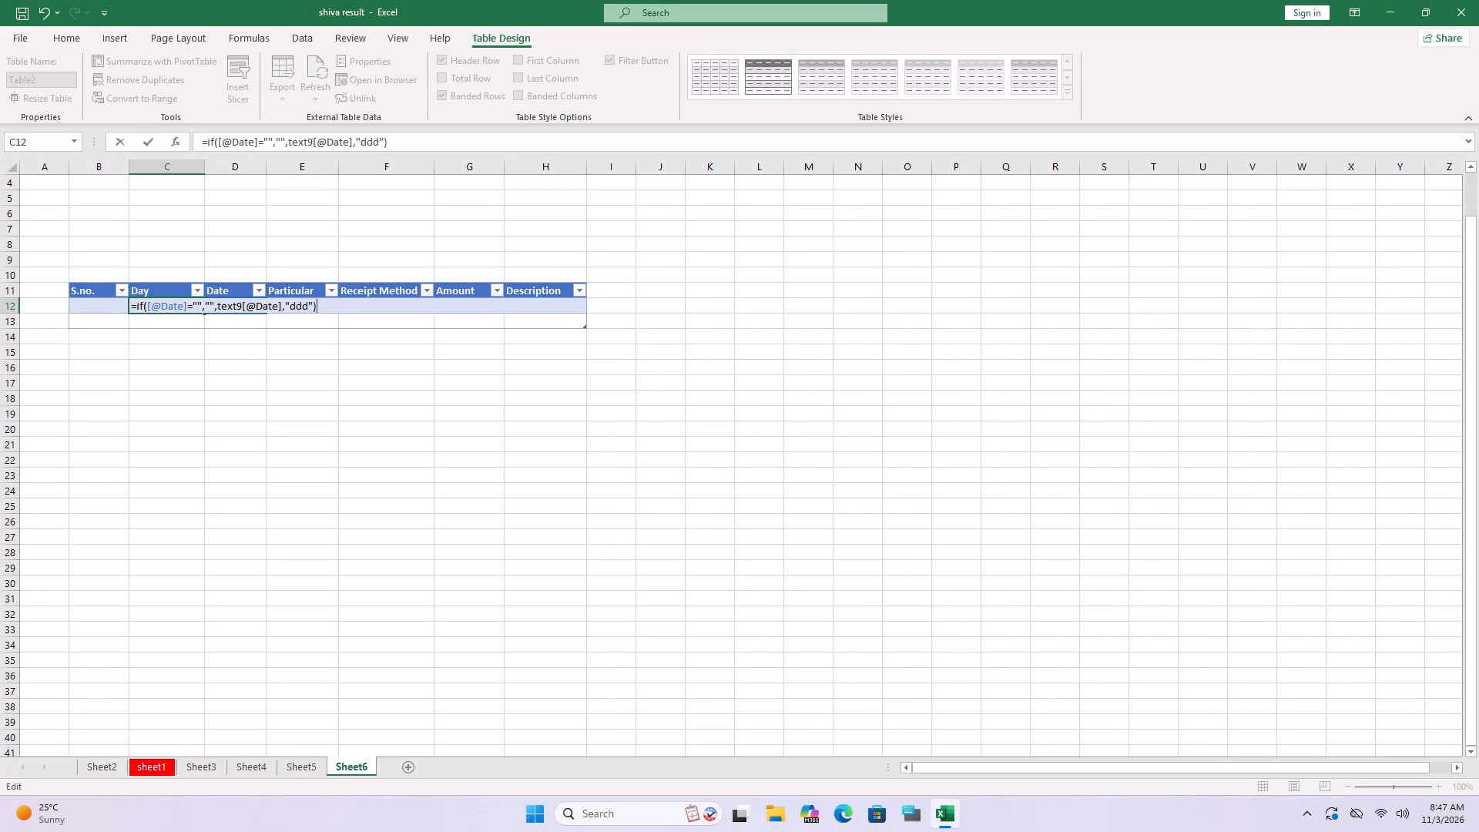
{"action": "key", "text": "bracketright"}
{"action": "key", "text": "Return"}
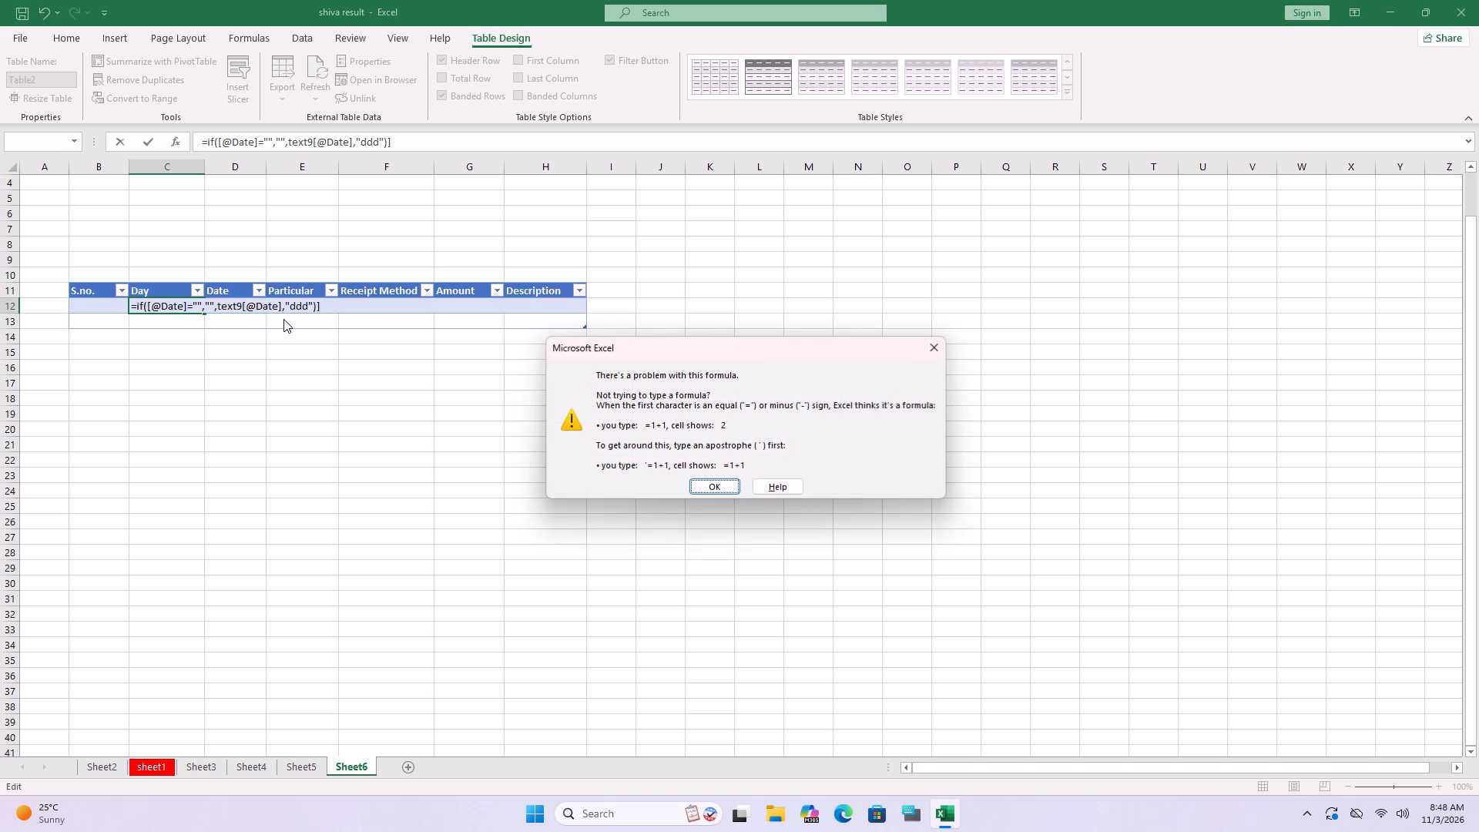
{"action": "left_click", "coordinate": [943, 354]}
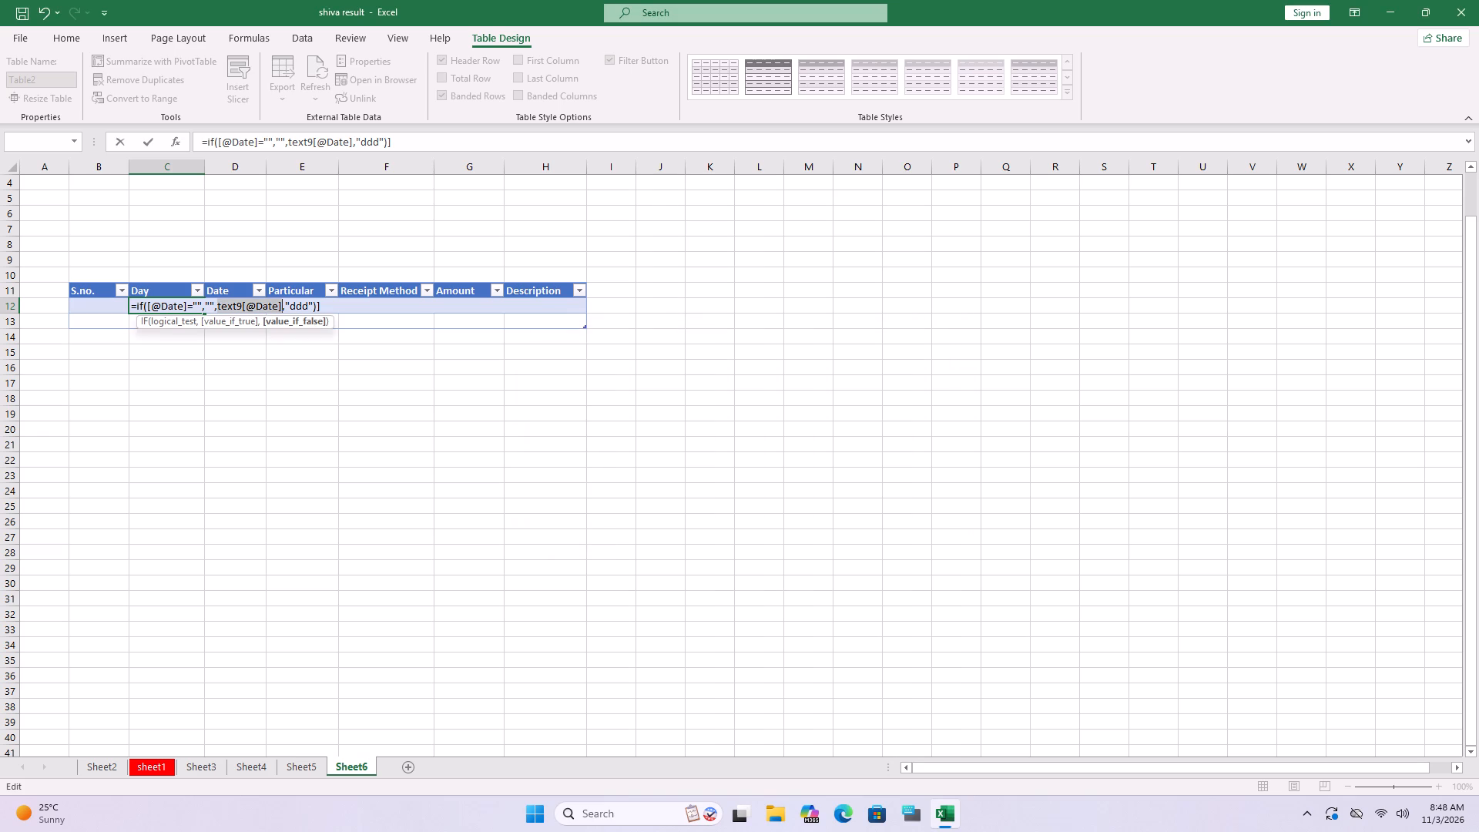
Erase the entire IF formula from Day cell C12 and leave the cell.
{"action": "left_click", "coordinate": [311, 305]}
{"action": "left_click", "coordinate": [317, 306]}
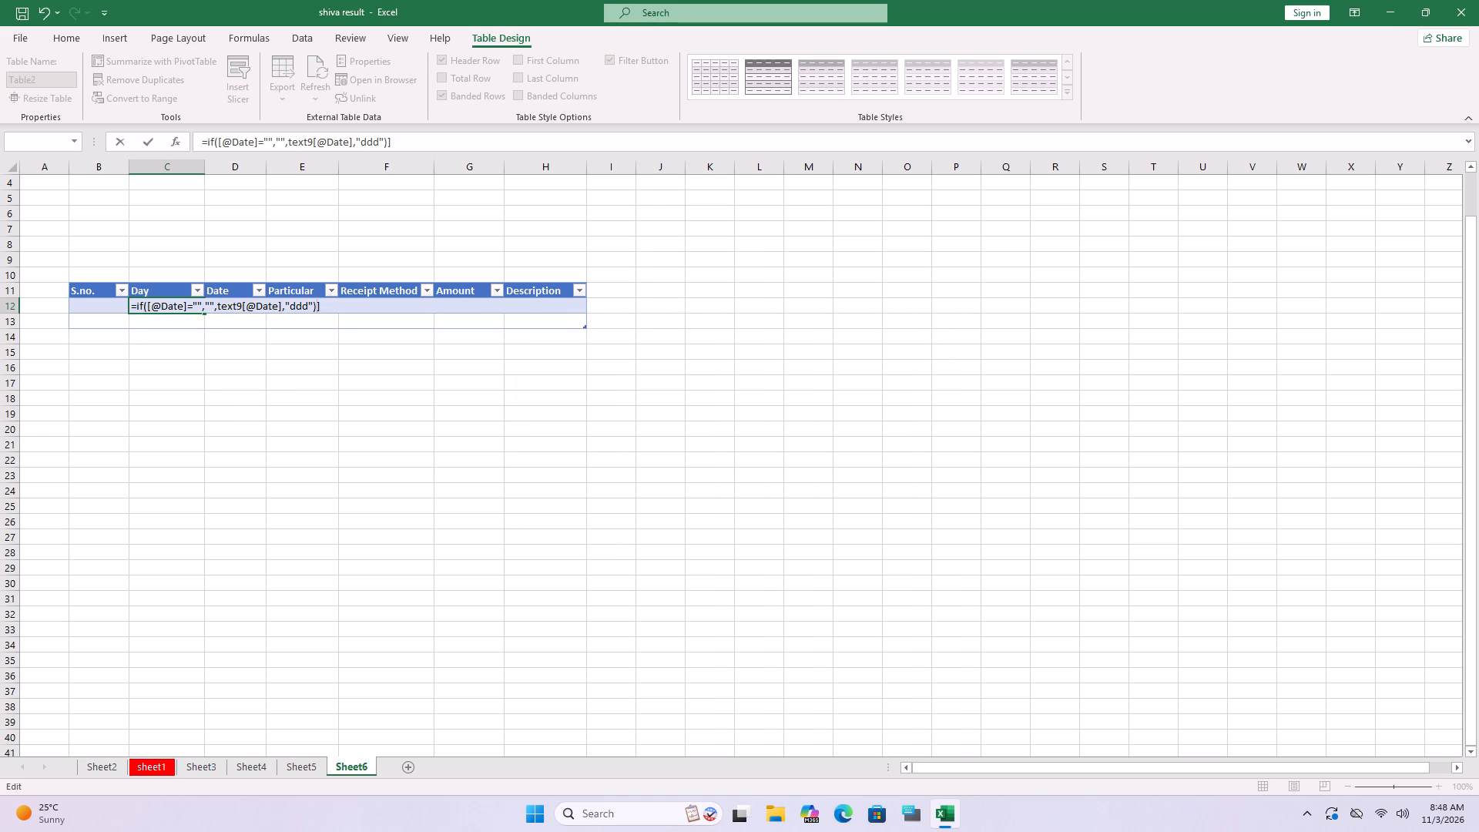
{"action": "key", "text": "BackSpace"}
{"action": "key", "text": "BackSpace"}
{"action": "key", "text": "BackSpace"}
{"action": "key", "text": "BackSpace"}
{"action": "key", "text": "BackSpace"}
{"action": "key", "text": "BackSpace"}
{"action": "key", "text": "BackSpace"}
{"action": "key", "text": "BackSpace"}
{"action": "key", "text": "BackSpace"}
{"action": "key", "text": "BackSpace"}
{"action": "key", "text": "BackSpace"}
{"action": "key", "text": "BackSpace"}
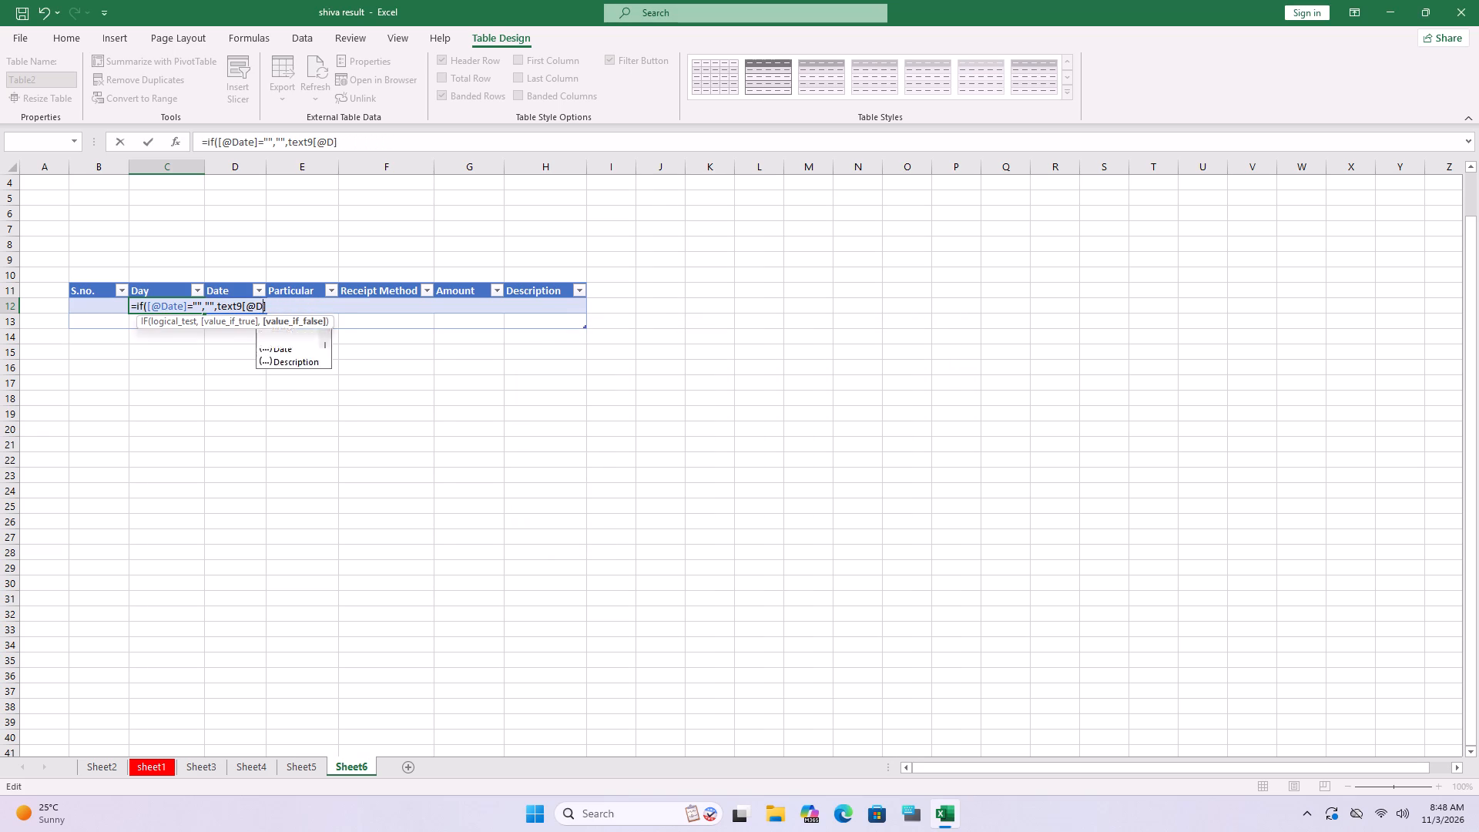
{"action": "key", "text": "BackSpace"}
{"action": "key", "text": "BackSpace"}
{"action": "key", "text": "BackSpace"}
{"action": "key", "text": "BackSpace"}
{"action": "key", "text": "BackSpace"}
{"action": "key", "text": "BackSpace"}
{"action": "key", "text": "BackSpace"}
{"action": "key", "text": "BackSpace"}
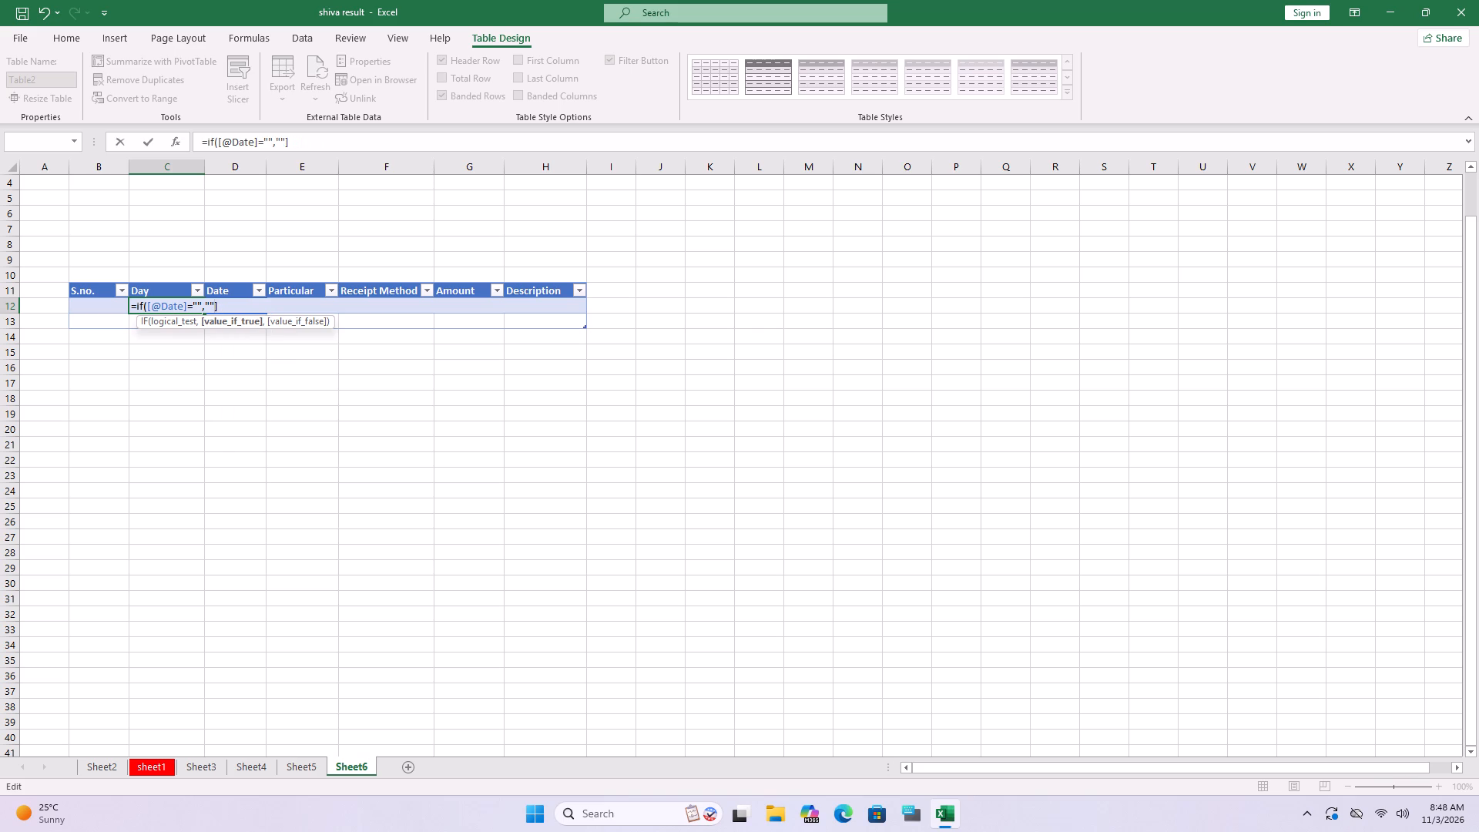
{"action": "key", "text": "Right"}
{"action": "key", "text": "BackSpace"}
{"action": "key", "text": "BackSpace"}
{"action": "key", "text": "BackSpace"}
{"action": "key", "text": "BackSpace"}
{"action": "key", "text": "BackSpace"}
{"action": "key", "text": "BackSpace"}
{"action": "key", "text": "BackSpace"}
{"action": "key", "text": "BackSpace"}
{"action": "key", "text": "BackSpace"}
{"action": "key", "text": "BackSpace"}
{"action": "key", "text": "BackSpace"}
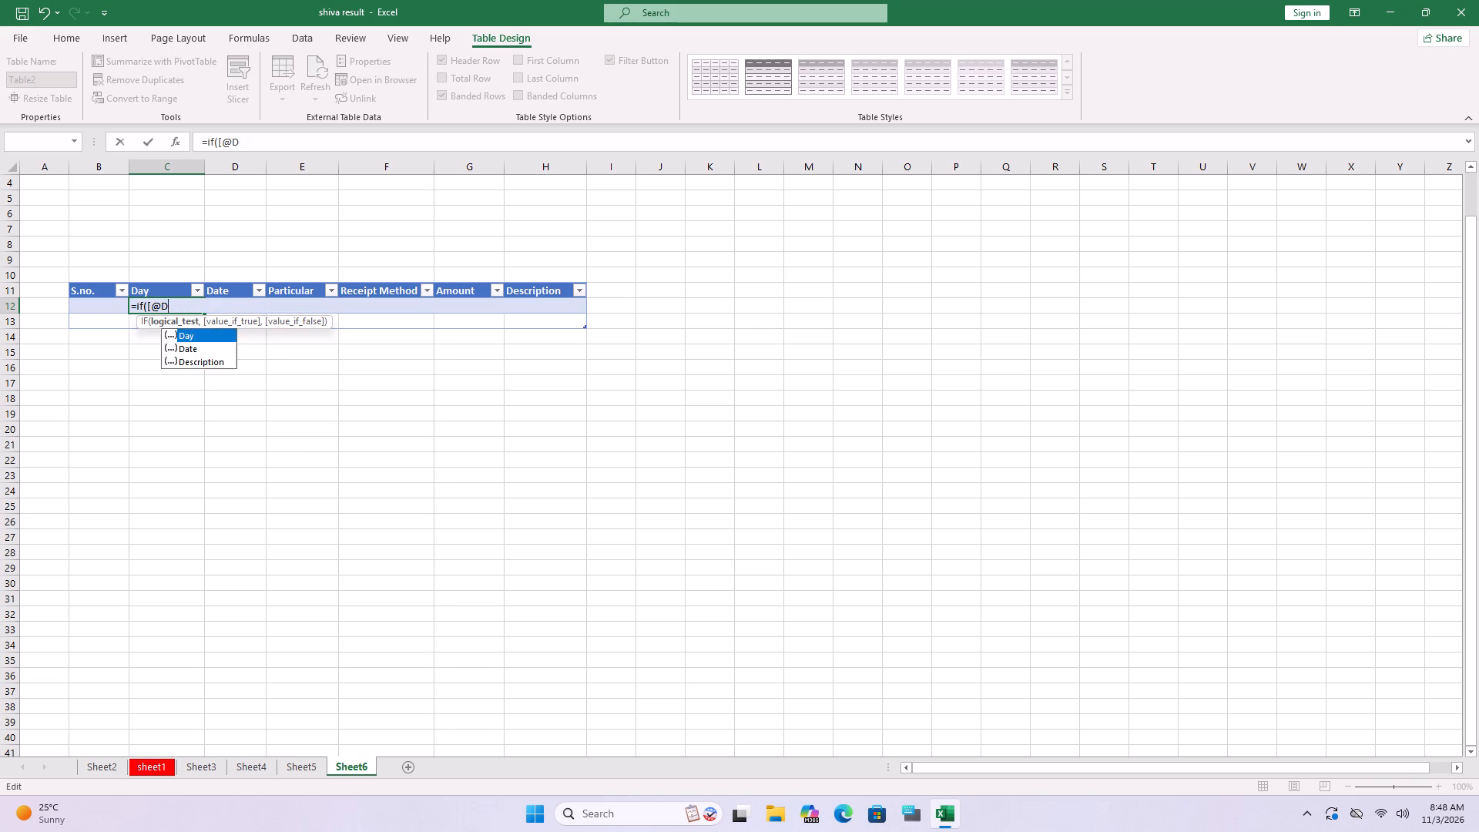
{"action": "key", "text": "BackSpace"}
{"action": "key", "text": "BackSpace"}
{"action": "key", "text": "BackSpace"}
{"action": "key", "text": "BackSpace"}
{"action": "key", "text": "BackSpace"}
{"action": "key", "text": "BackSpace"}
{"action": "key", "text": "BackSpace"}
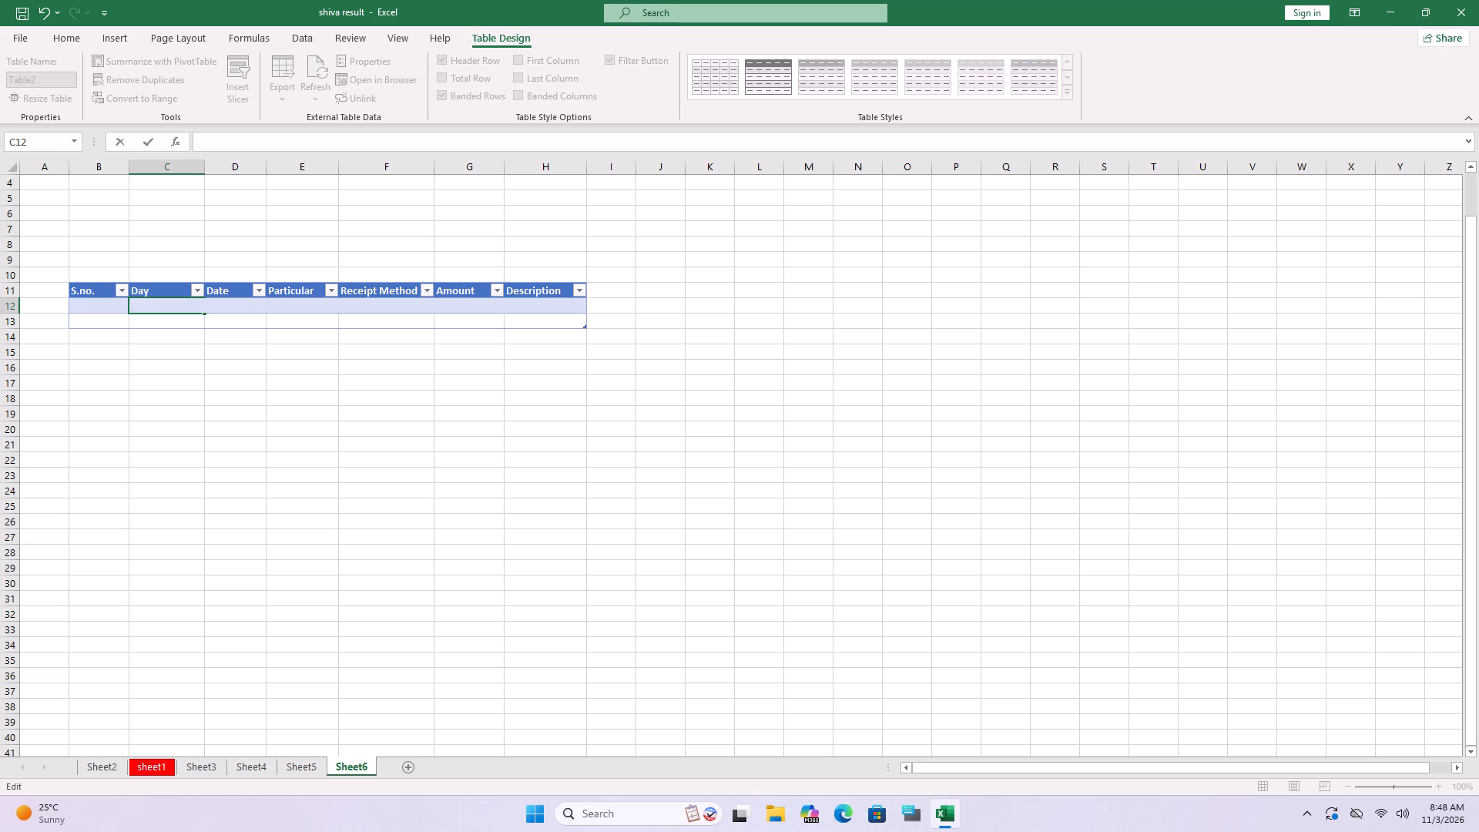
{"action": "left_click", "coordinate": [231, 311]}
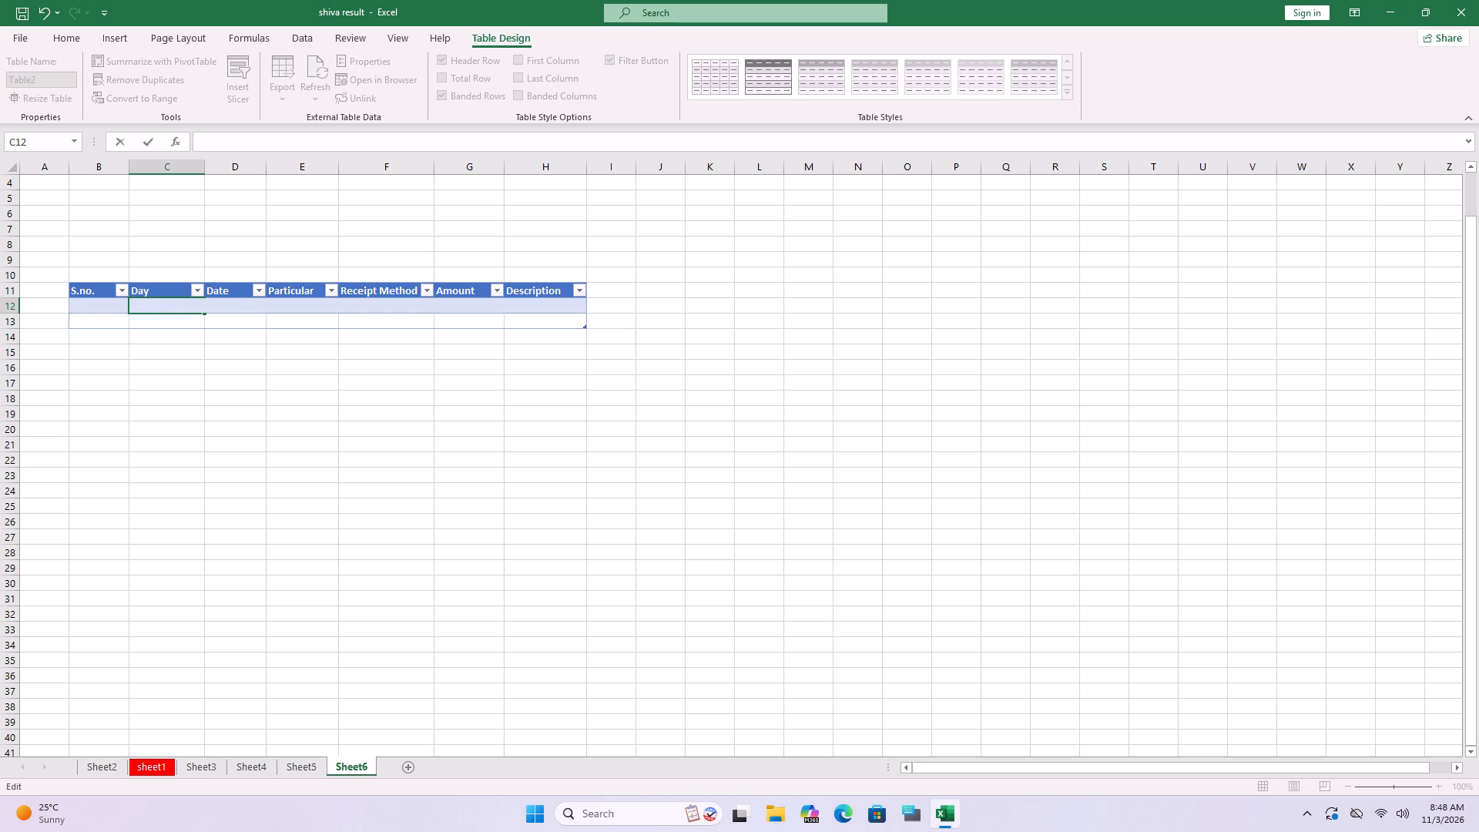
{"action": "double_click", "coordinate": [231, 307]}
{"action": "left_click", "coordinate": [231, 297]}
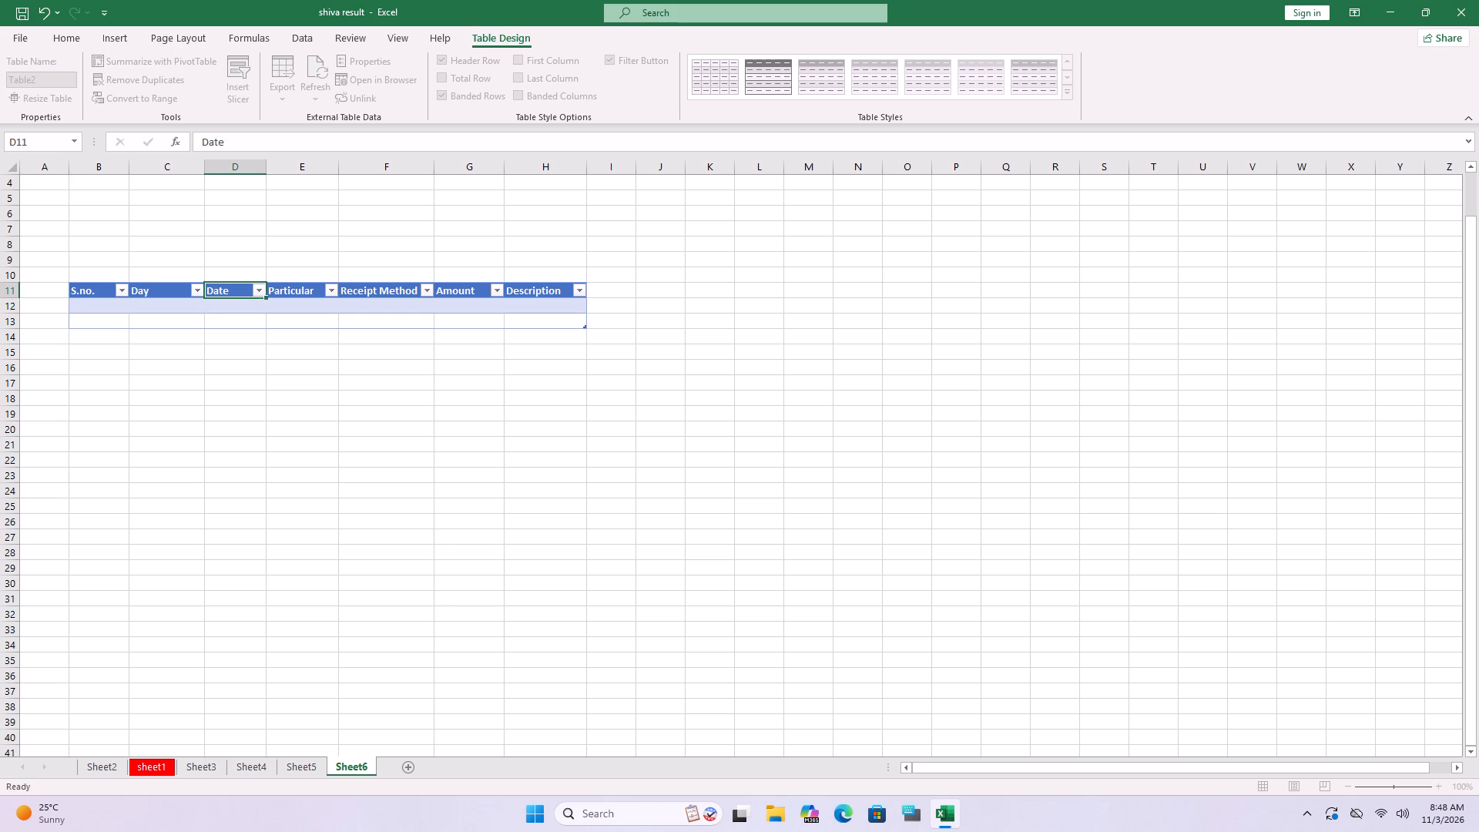
Enter the date 4/1/20026 in cell D12 under Date.
{"action": "left_click", "coordinate": [229, 306]}
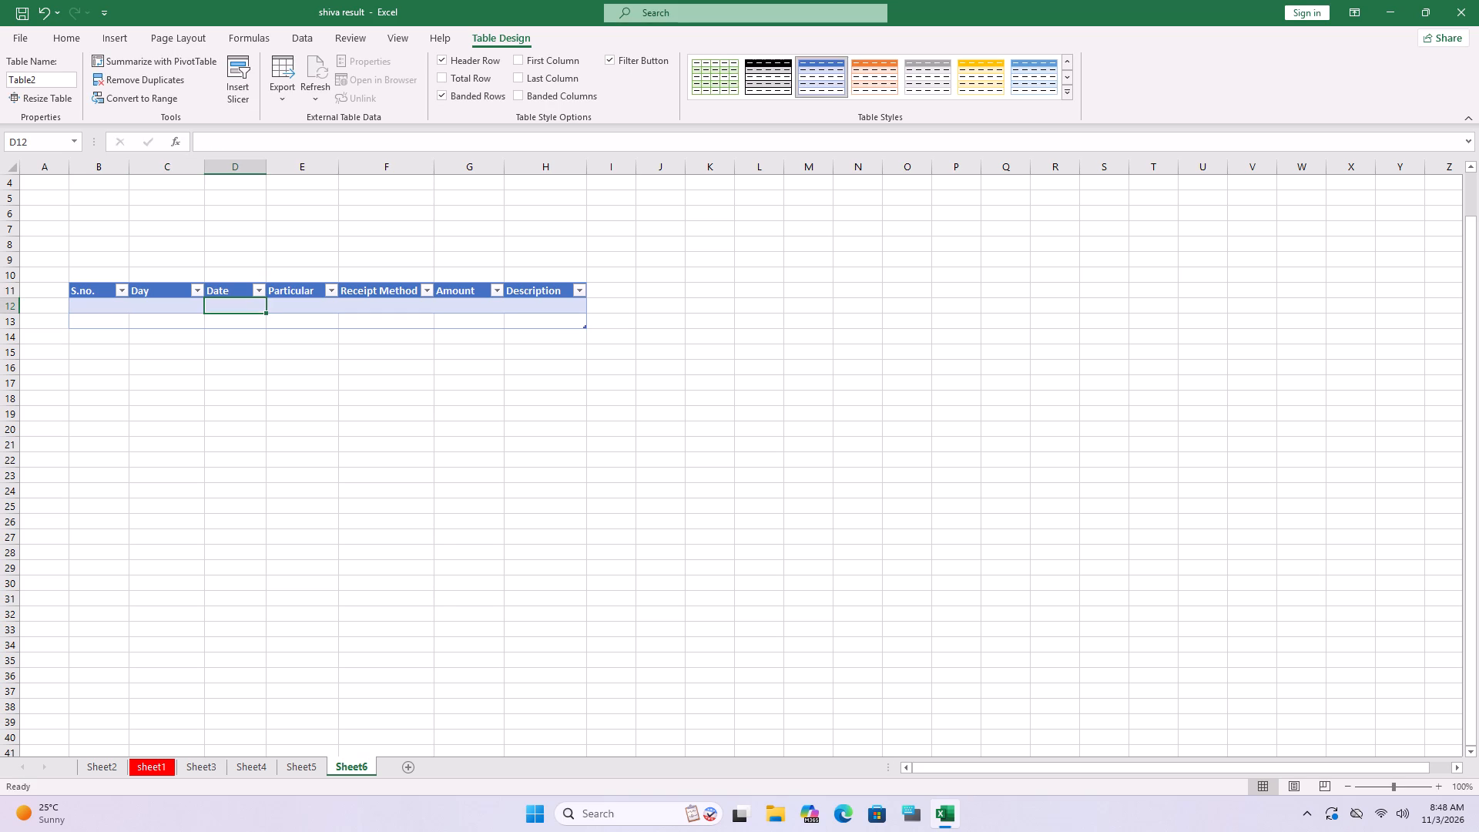
{"action": "key", "text": "4"}
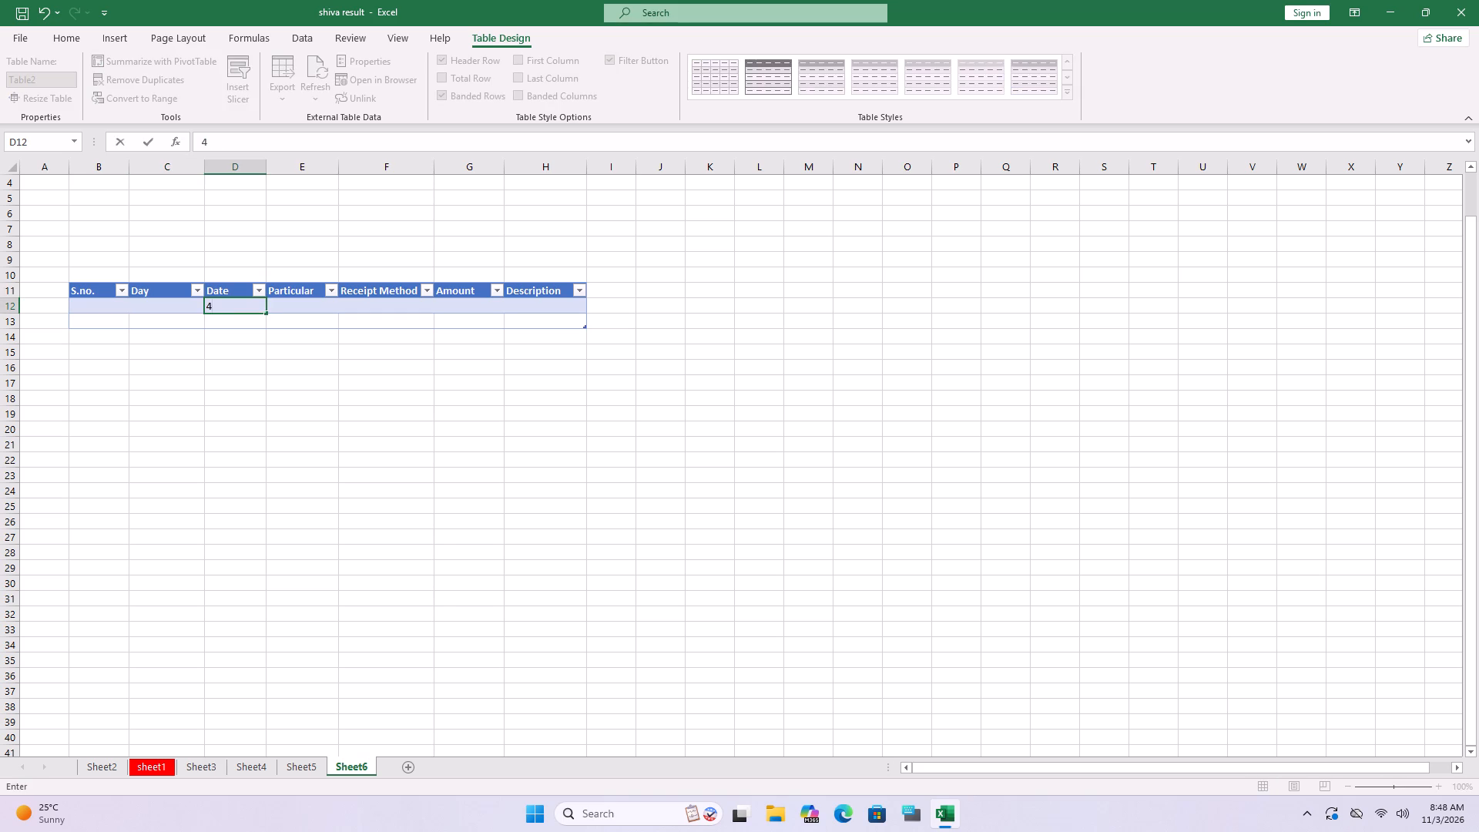
{"action": "key", "text": "slash"}
{"action": "key", "text": "1"}
{"action": "key", "text": "slash"}
{"action": "type", "text": "20026"}
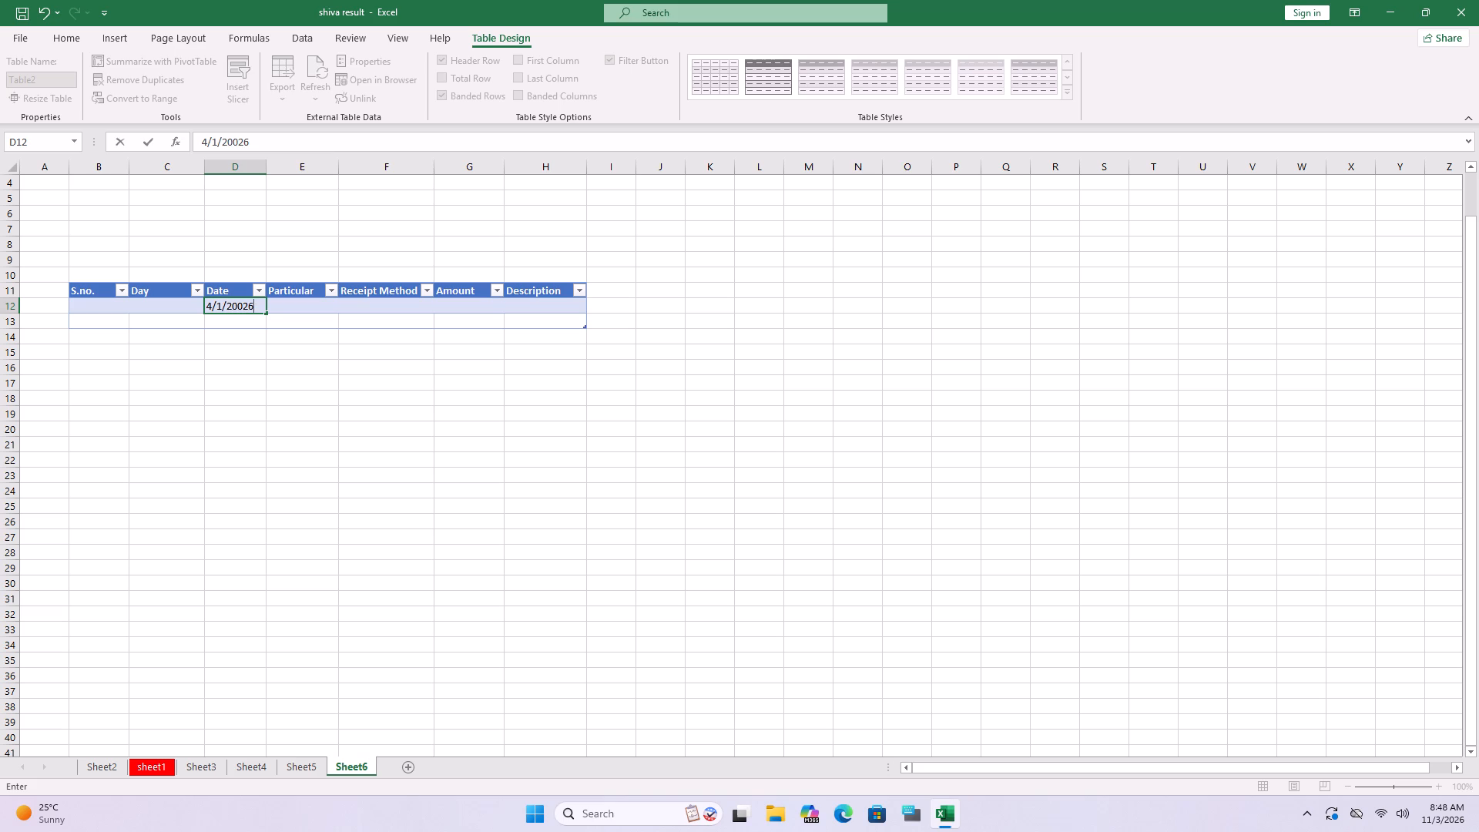
{"action": "left_click", "coordinate": [141, 310]}
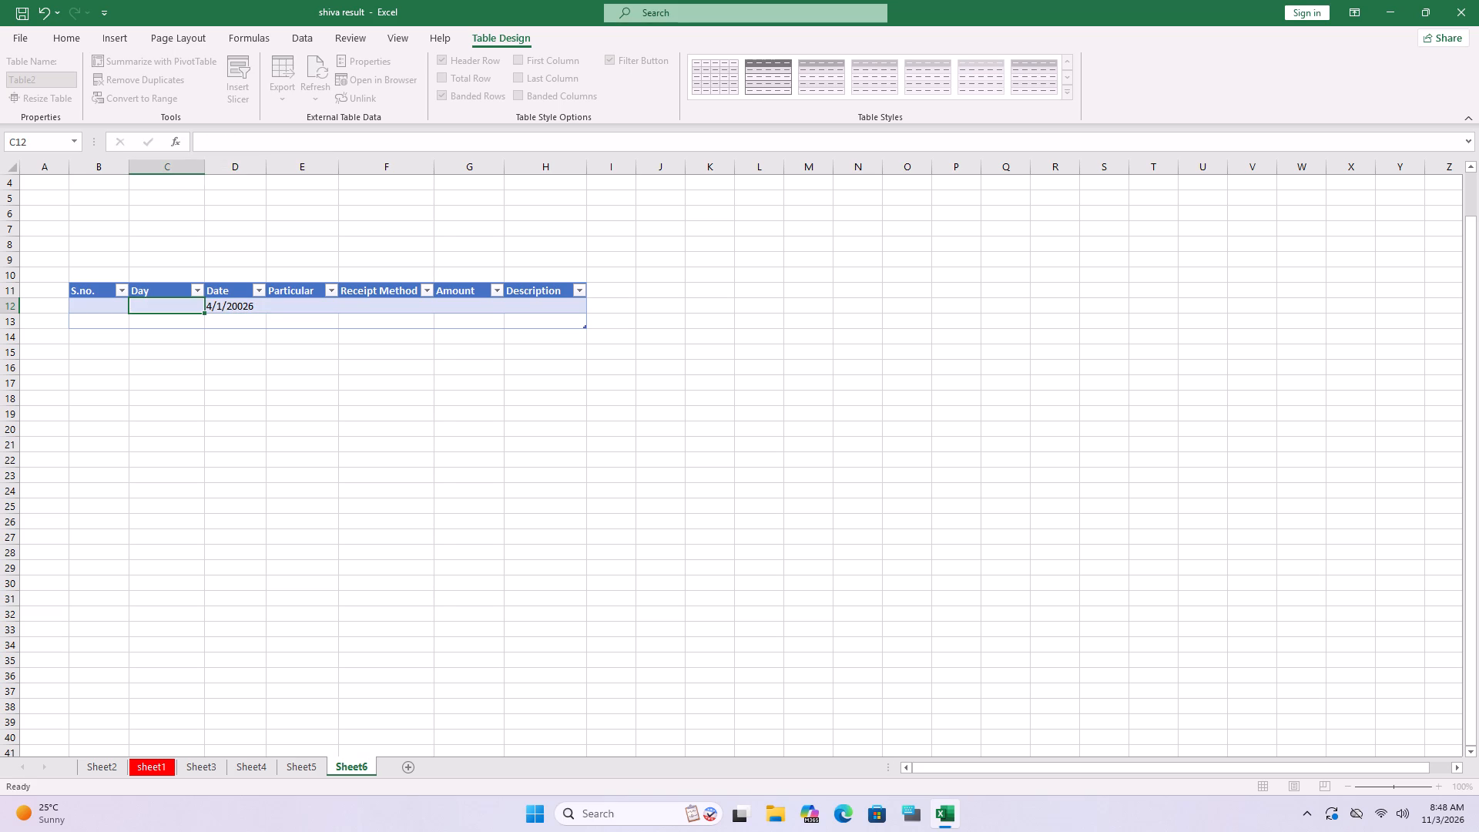
Widen the Day column, column C, by about two thirds.
{"action": "left_click_drag", "start_coordinate": [203, 163], "coordinate": [221, 163]}
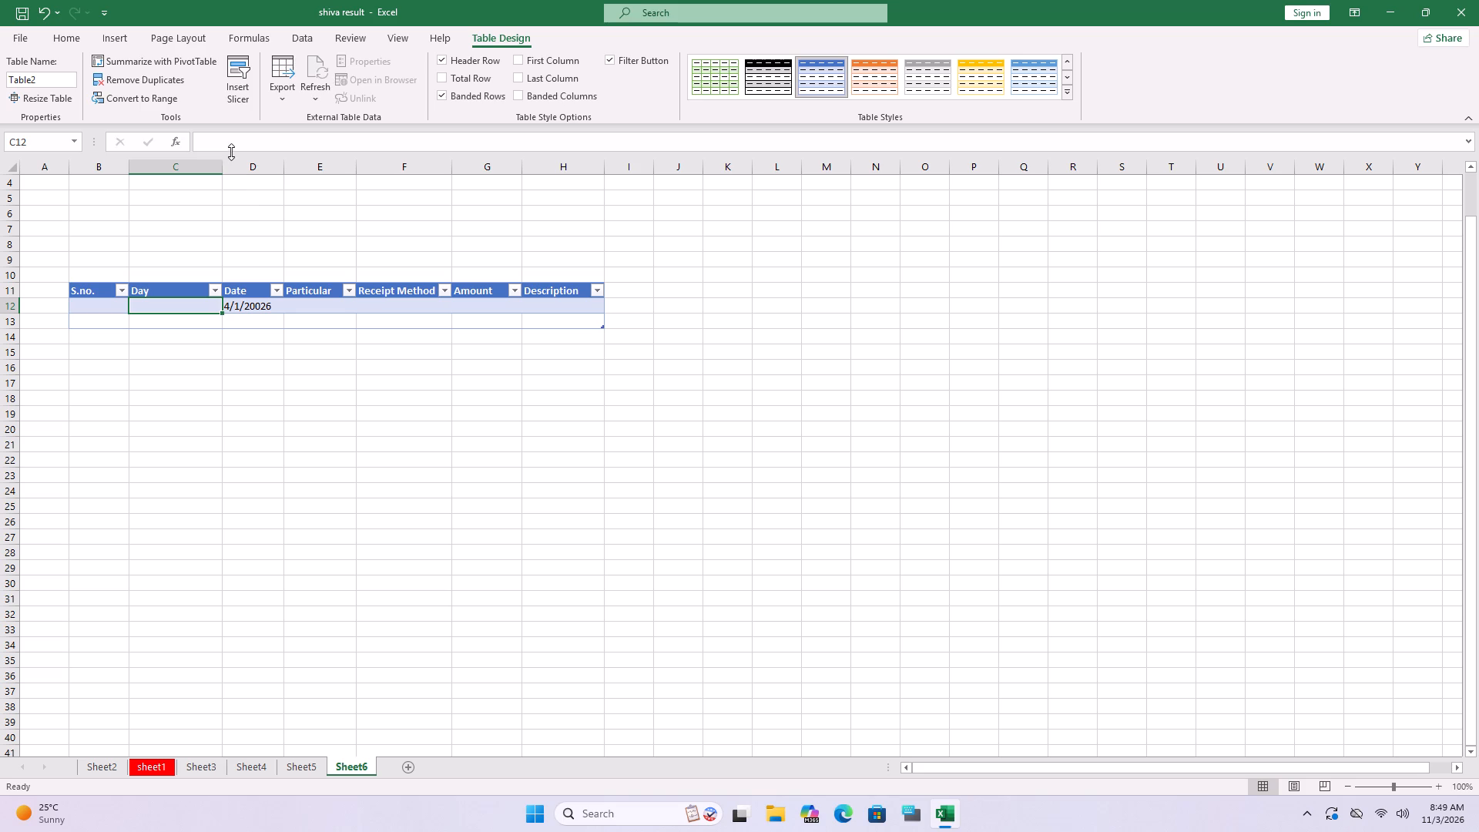
{"action": "left_click_drag", "start_coordinate": [222, 162], "coordinate": [256, 162]}
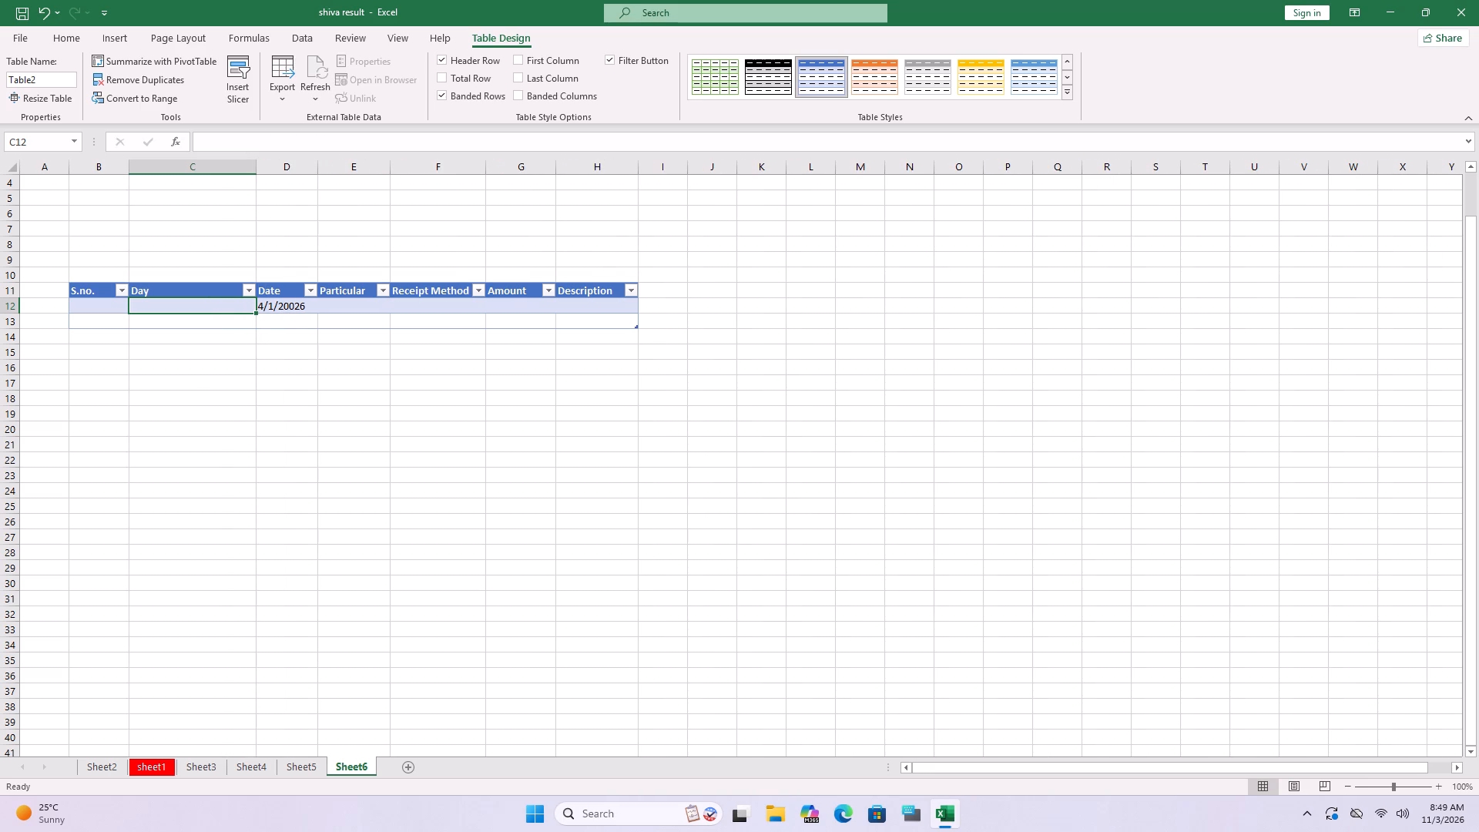
{"action": "left_click", "coordinate": [148, 310]}
{"action": "key", "text": "equal"}
{"action": "type", "text": "if"}
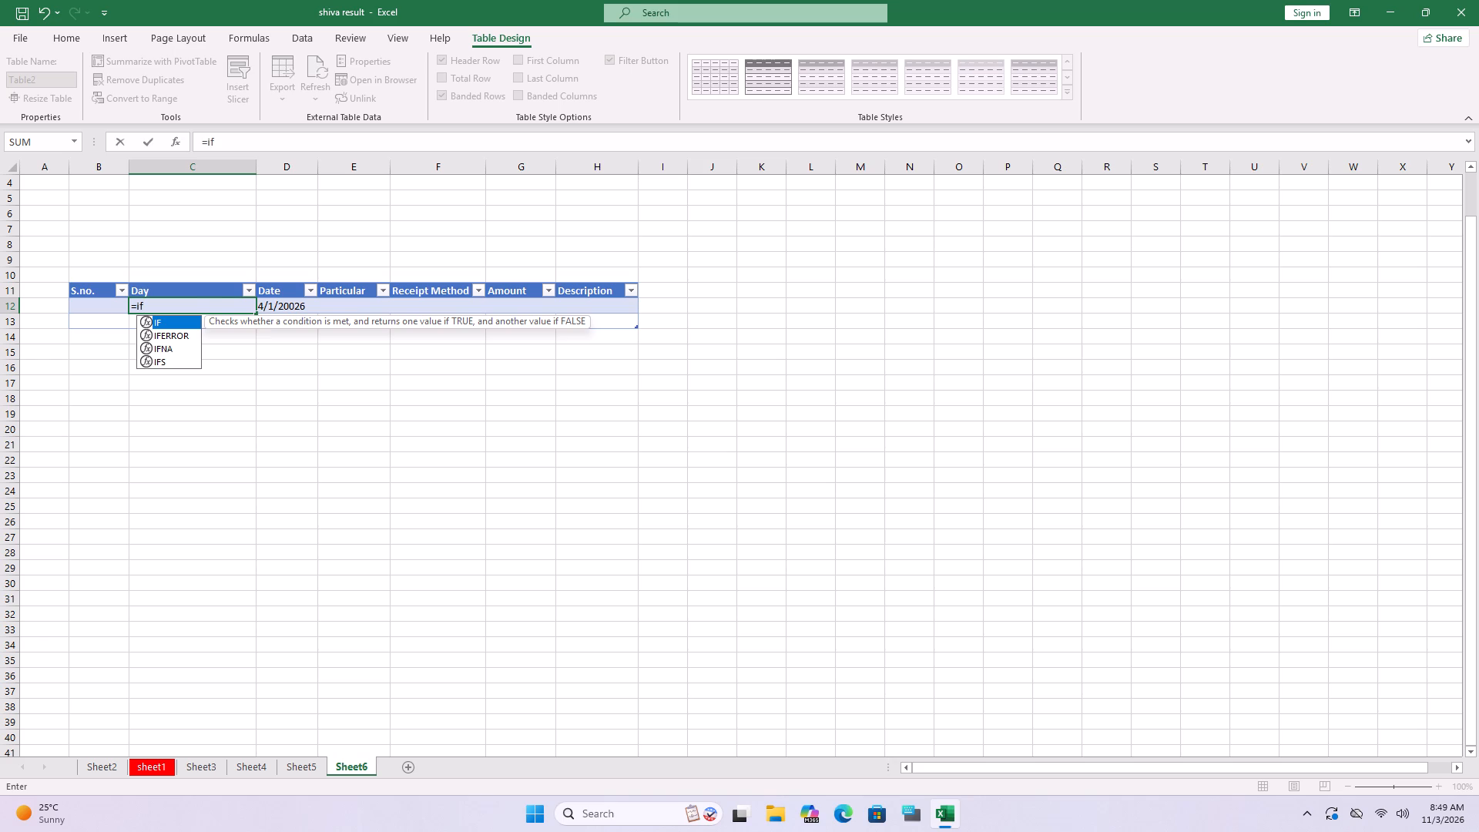
{"action": "key", "text": "shift+parenleft"}
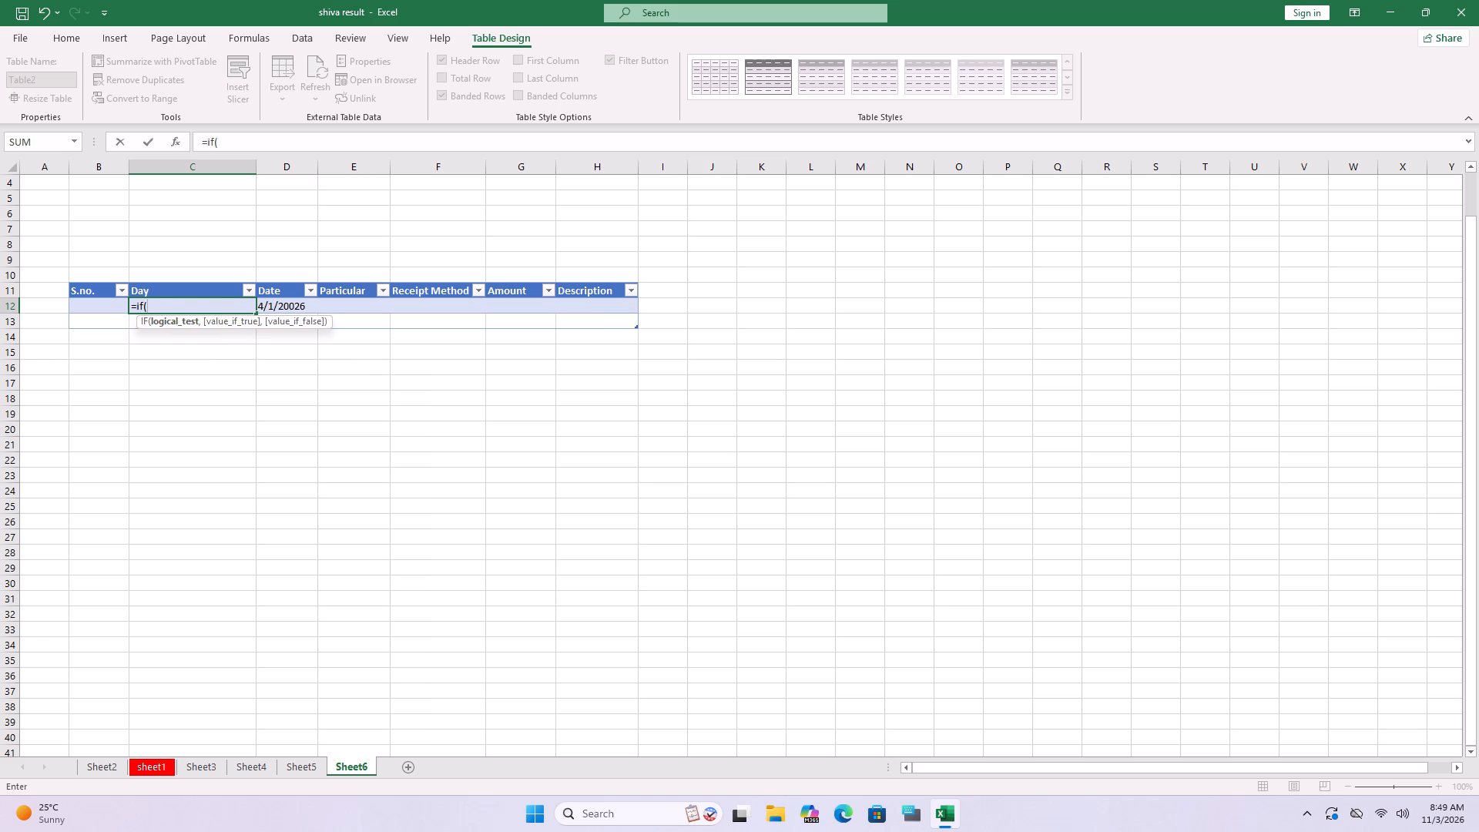
{"action": "key", "text": "bracketleft"}
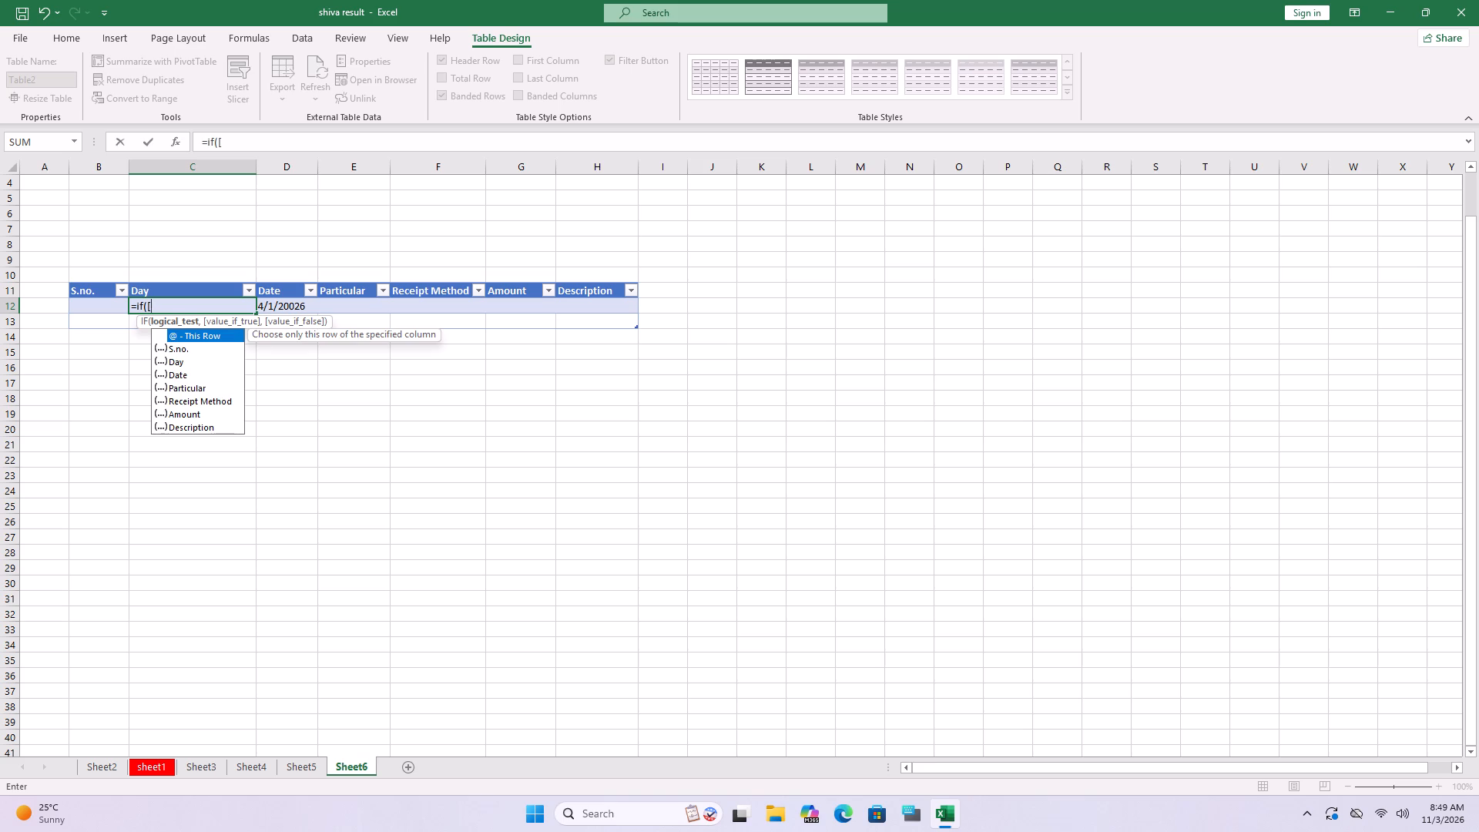
{"action": "key", "text": "shift+at"}
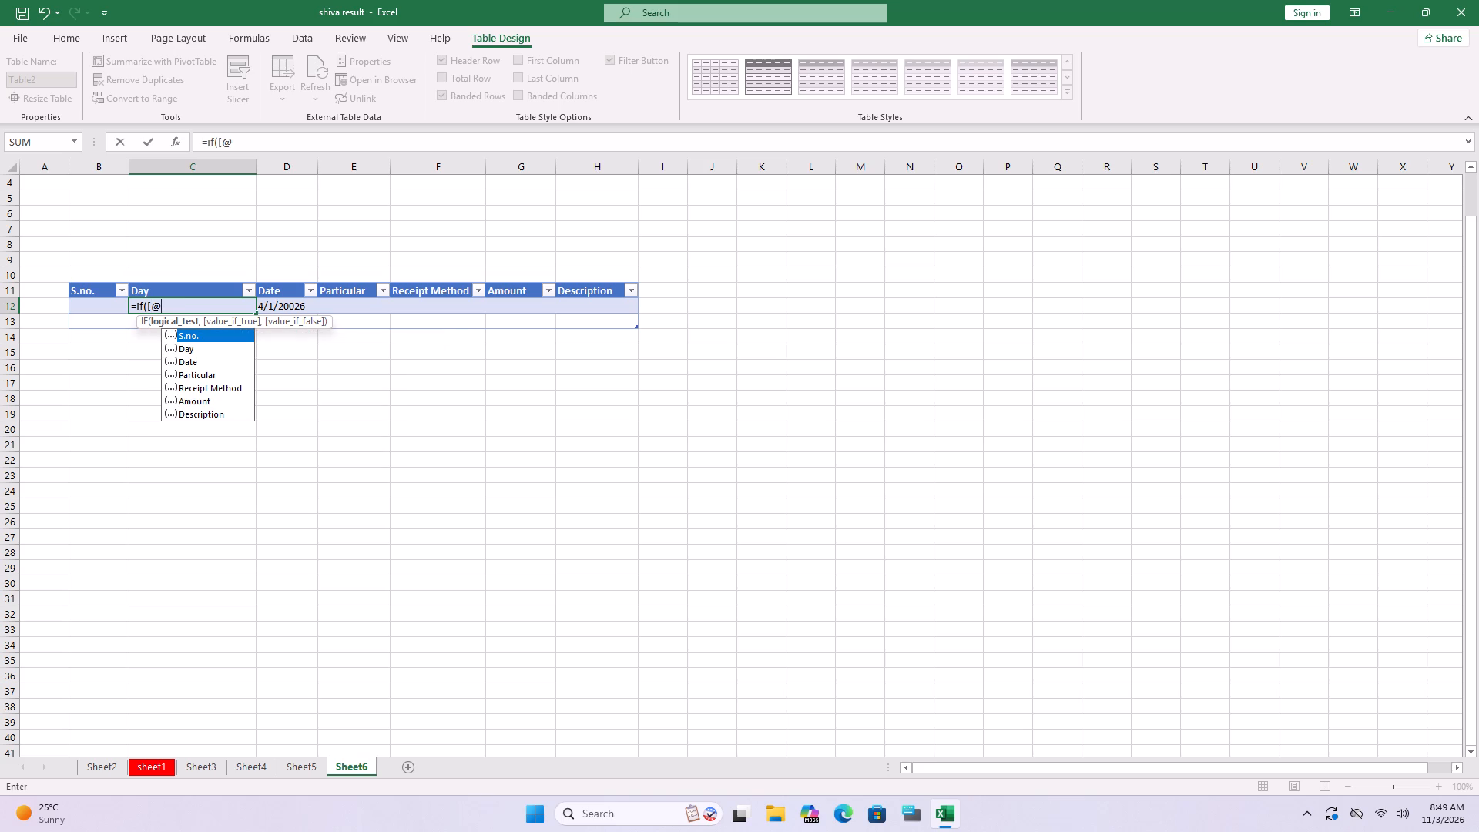
{"action": "key", "text": "shift+d"}
{"action": "type", "text": "ate"}
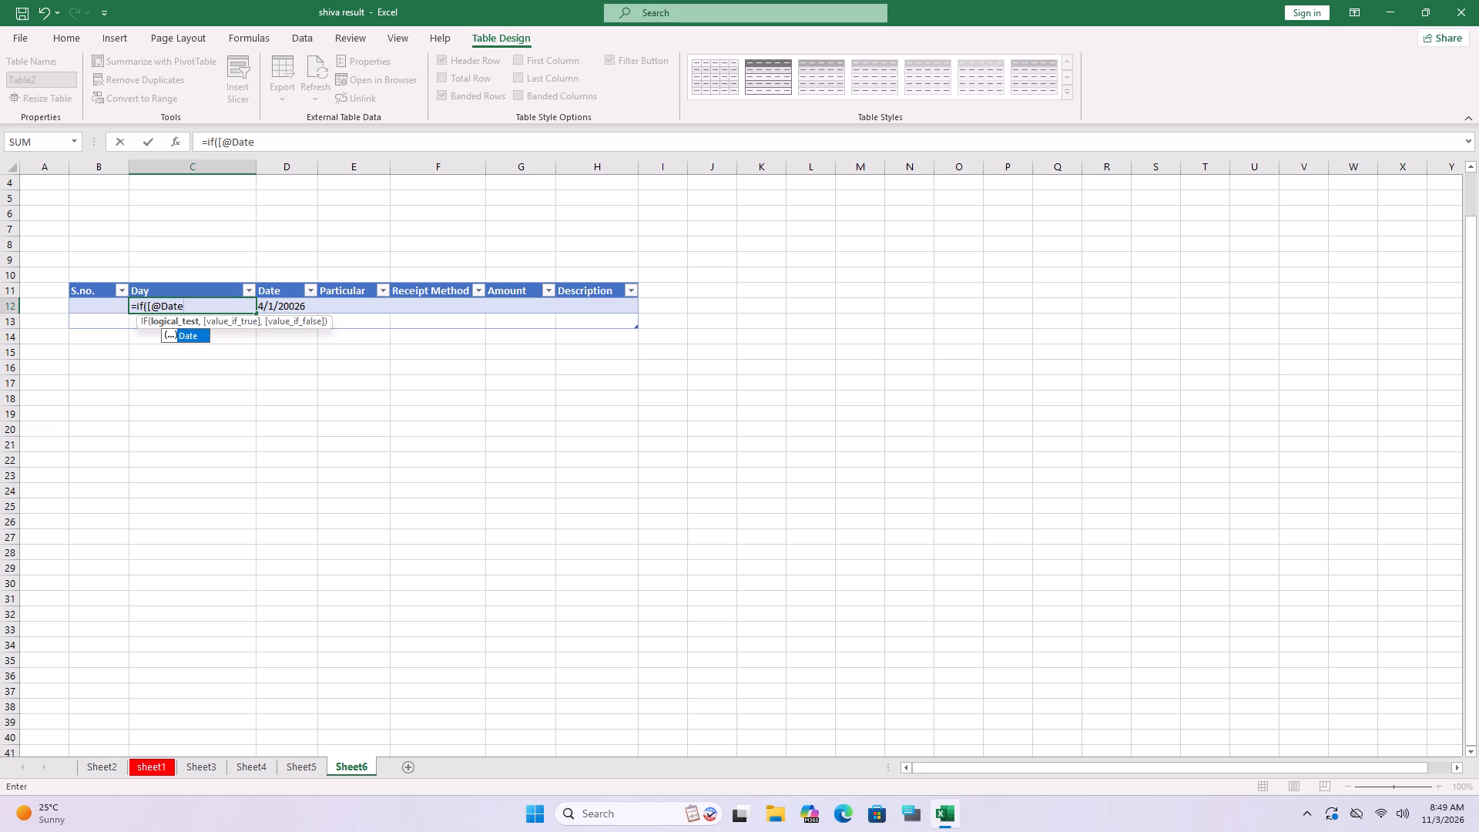
{"action": "key", "text": "bracketright"}
{"action": "key", "text": "equal"}
{"action": "type", "text": "\"\""}
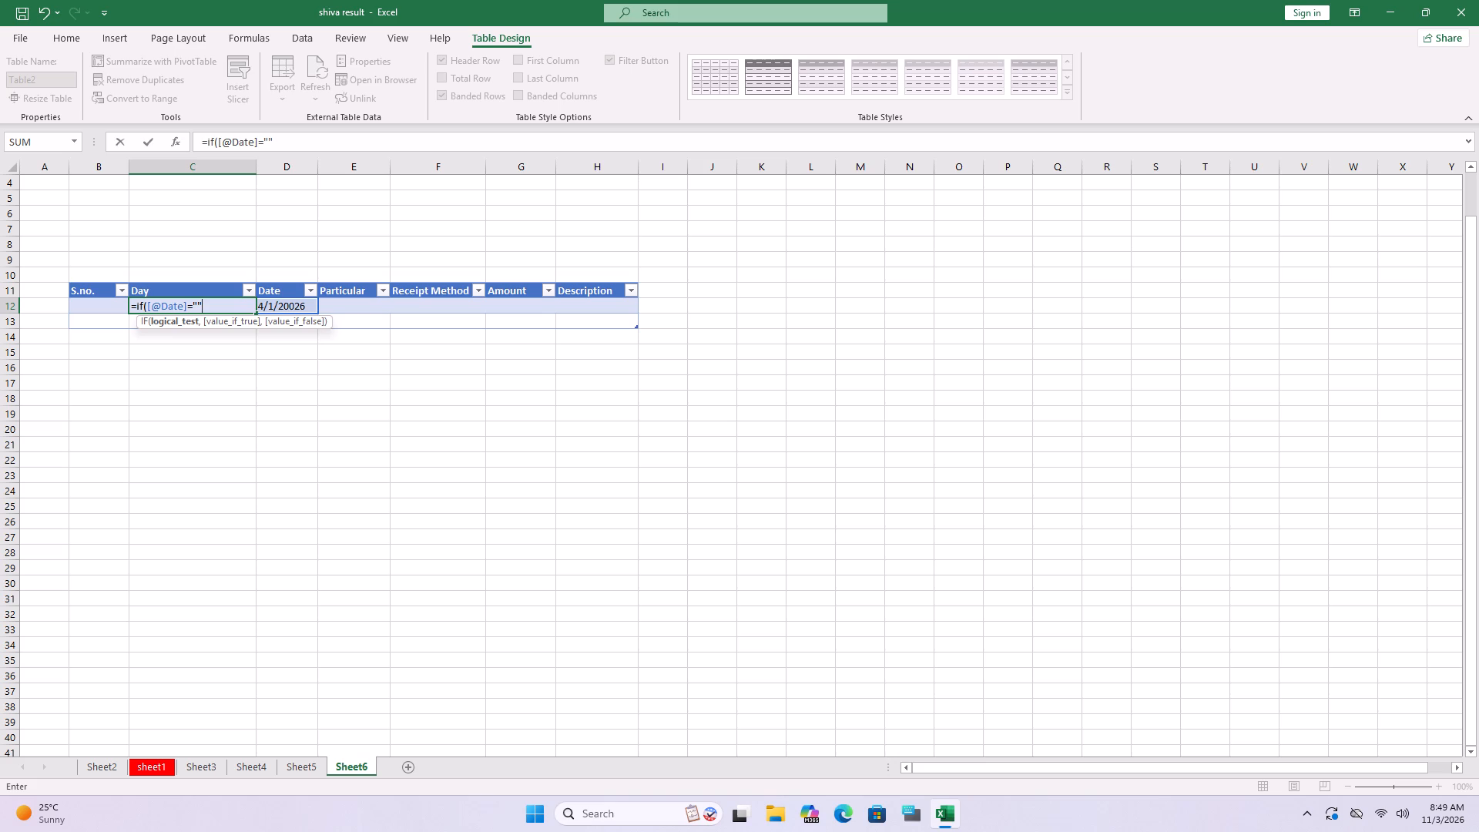
{"action": "key", "text": "comma"}
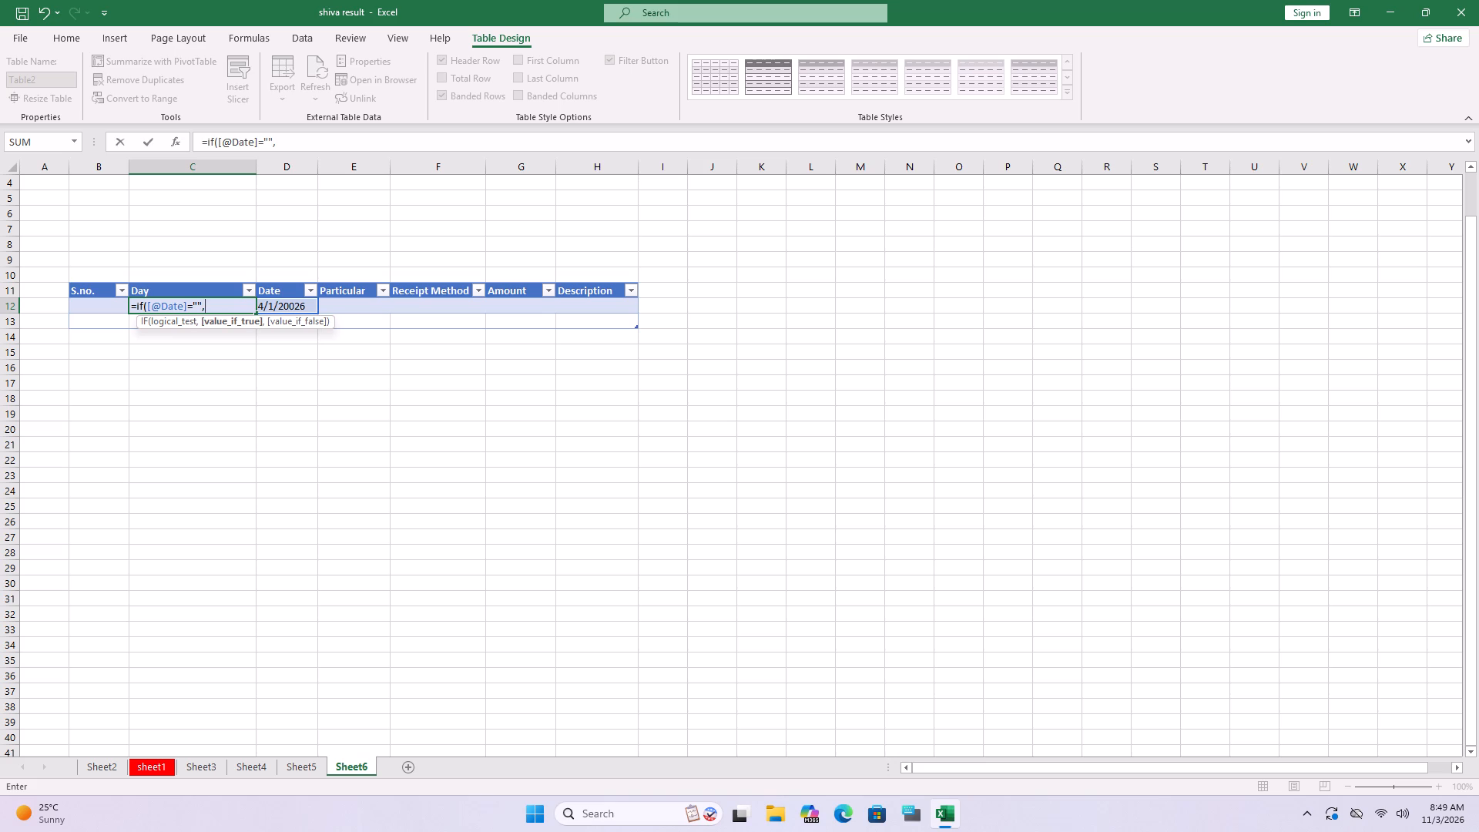
{"action": "key", "text": "apostrophe"}
{"action": "key", "text": "BackSpace"}
{"action": "type", "text": "\"\""}
{"action": "key", "text": "comma"}
{"action": "type", "text": "text"}
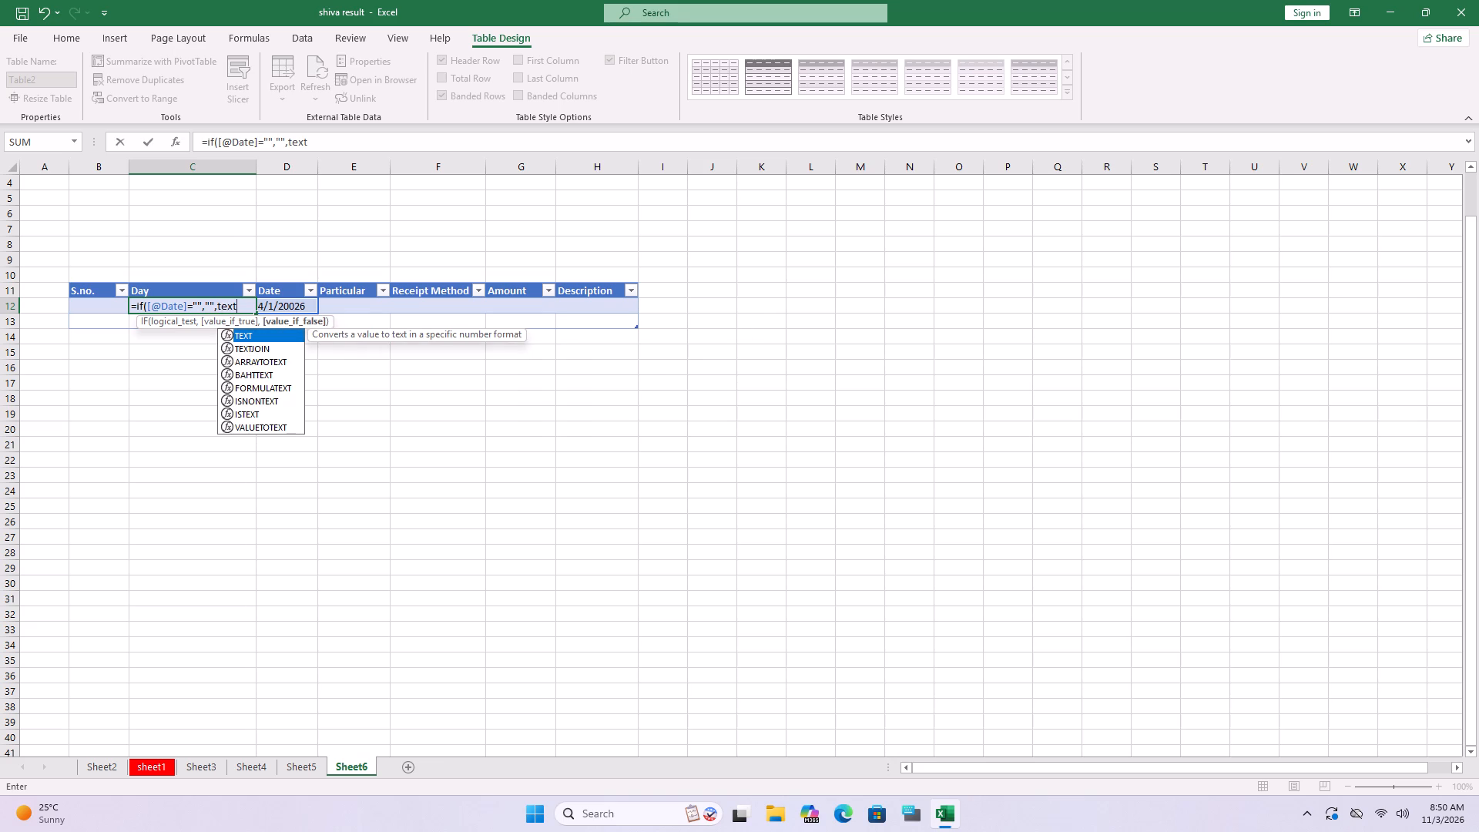
{"action": "key", "text": "shift+parenleft"}
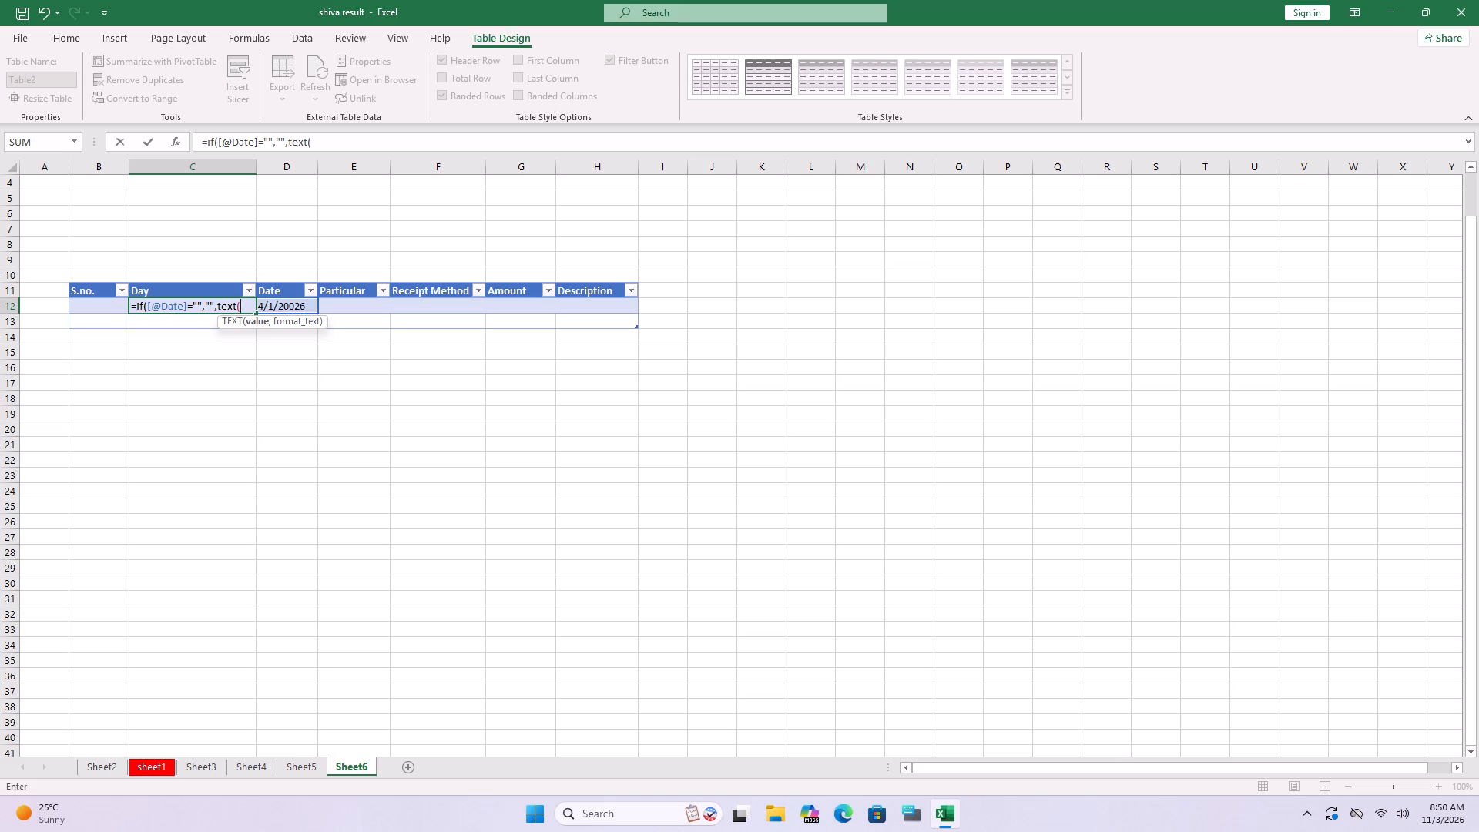
{"action": "key", "text": "bracketleft"}
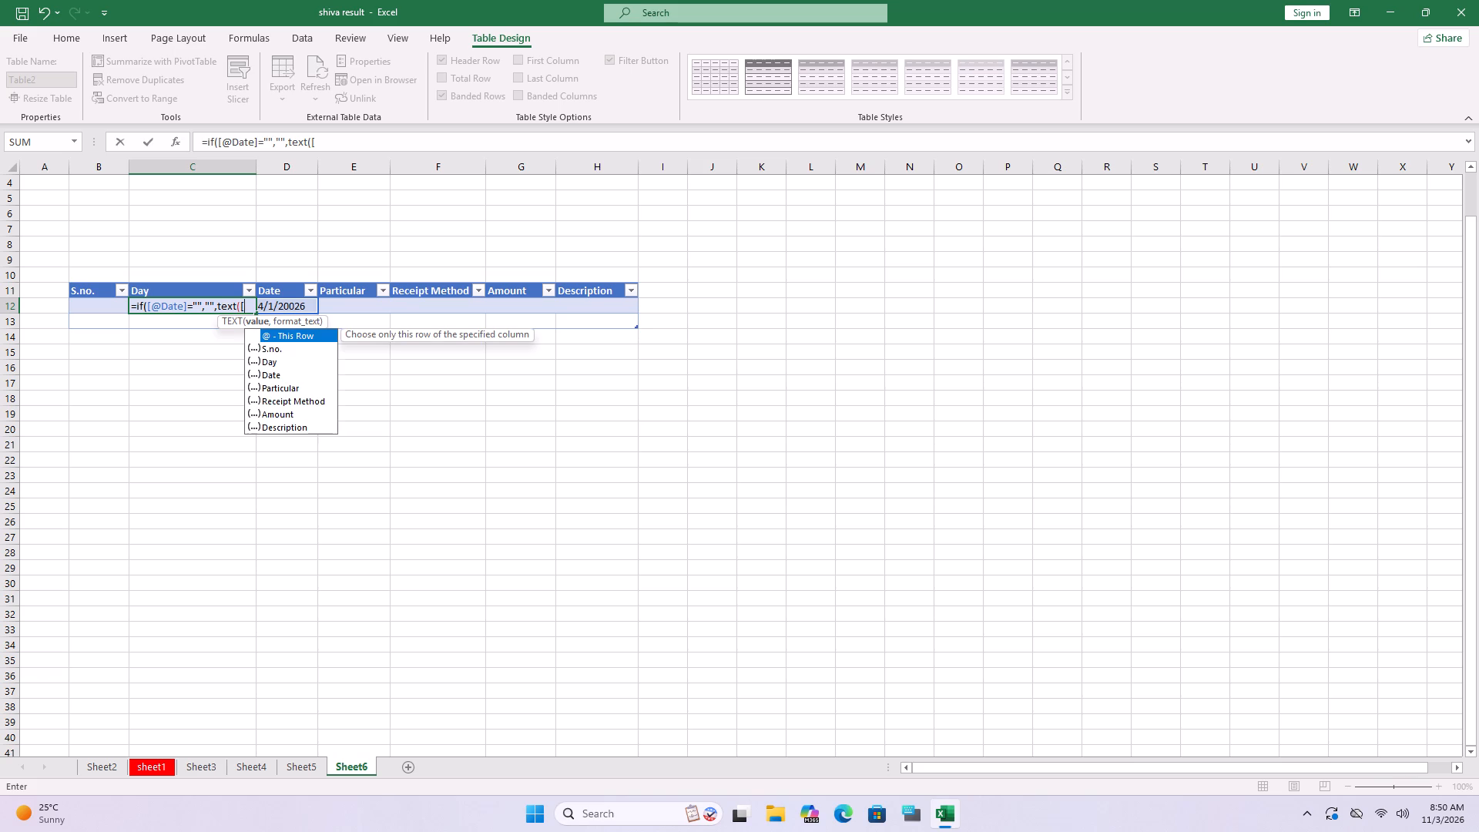
{"action": "left_click", "coordinate": [274, 305]}
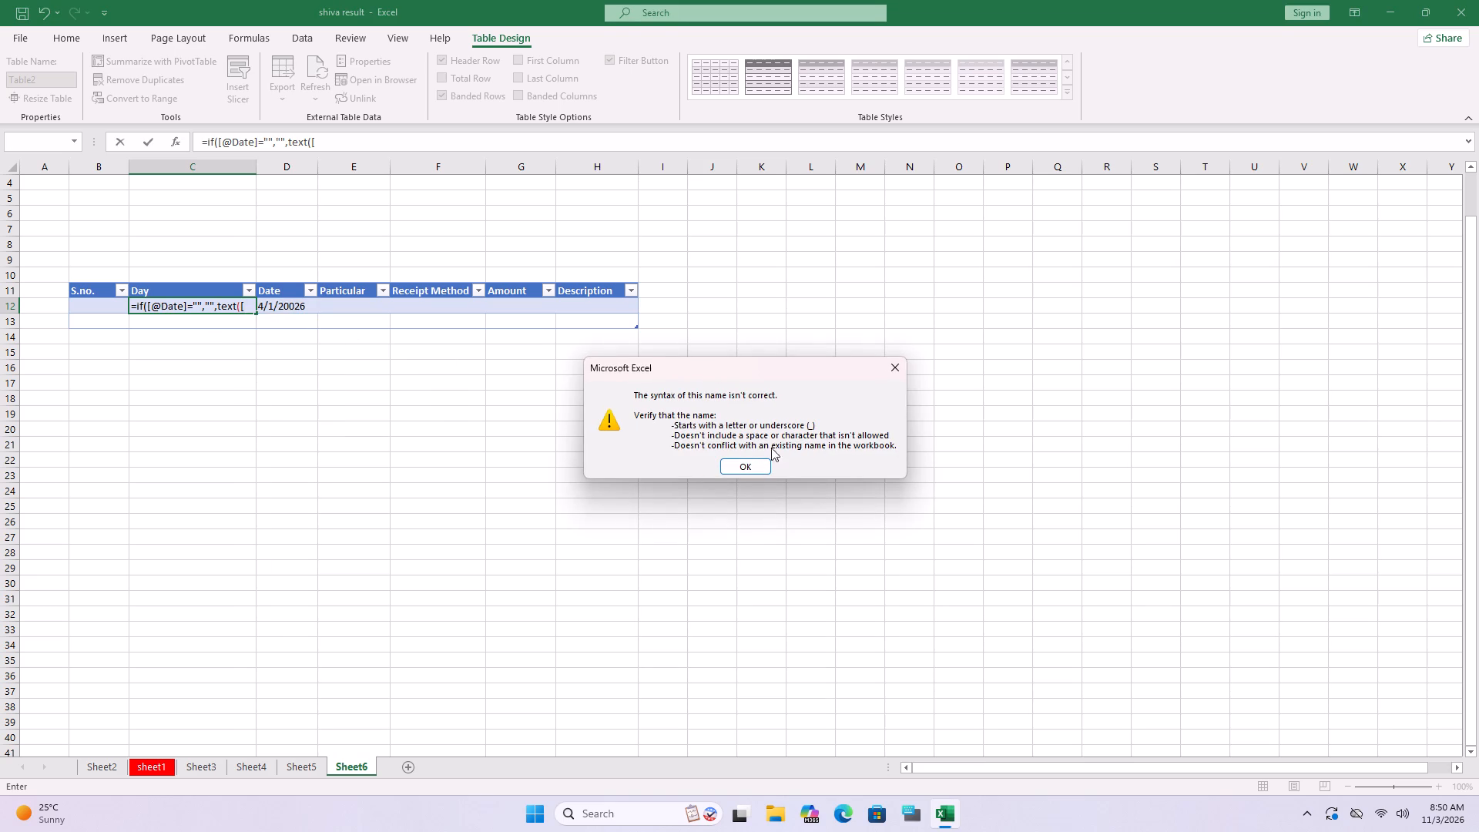
{"action": "left_click", "coordinate": [769, 467]}
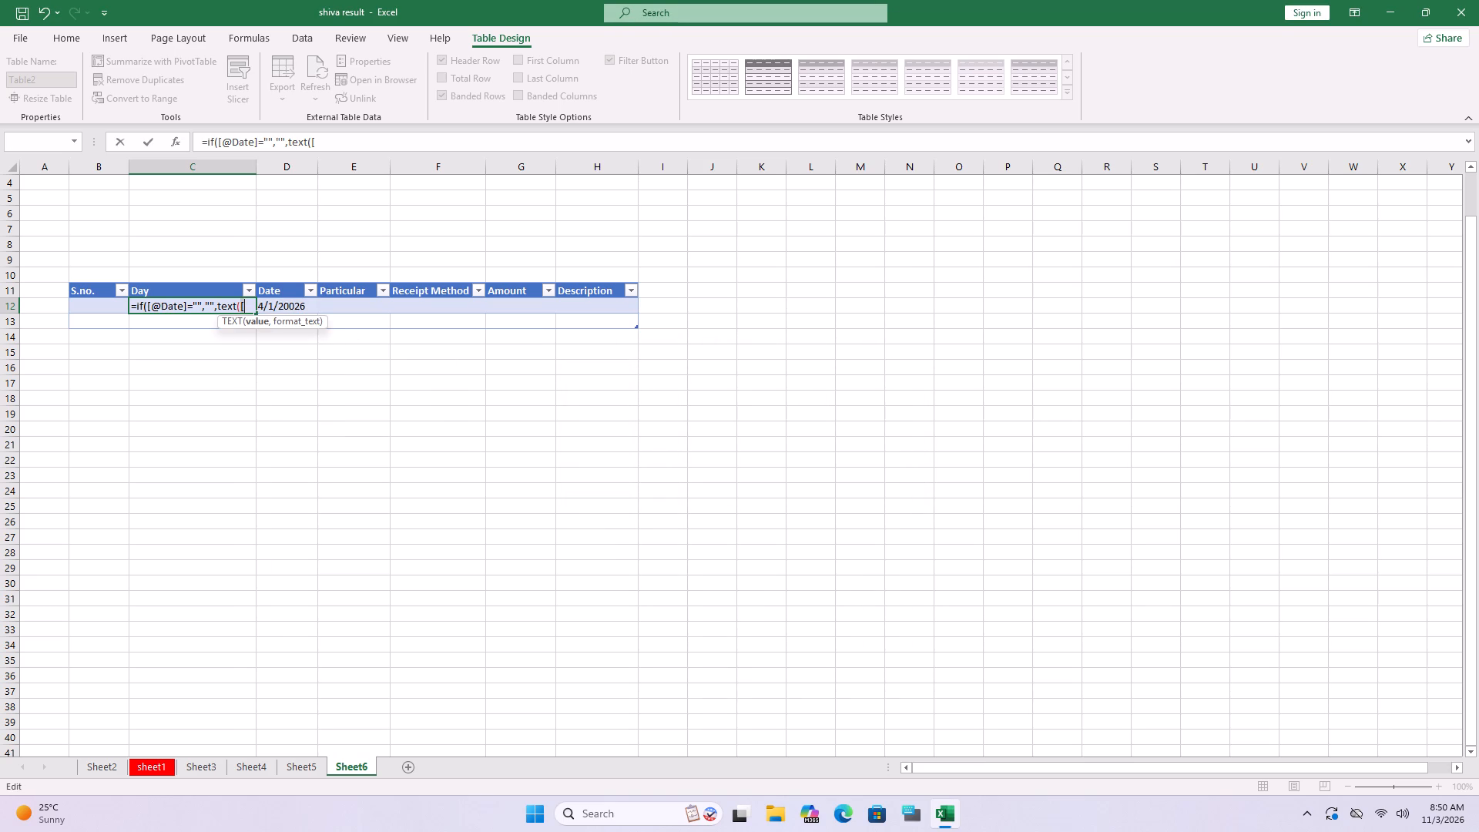
{"action": "left_click", "coordinate": [273, 307]}
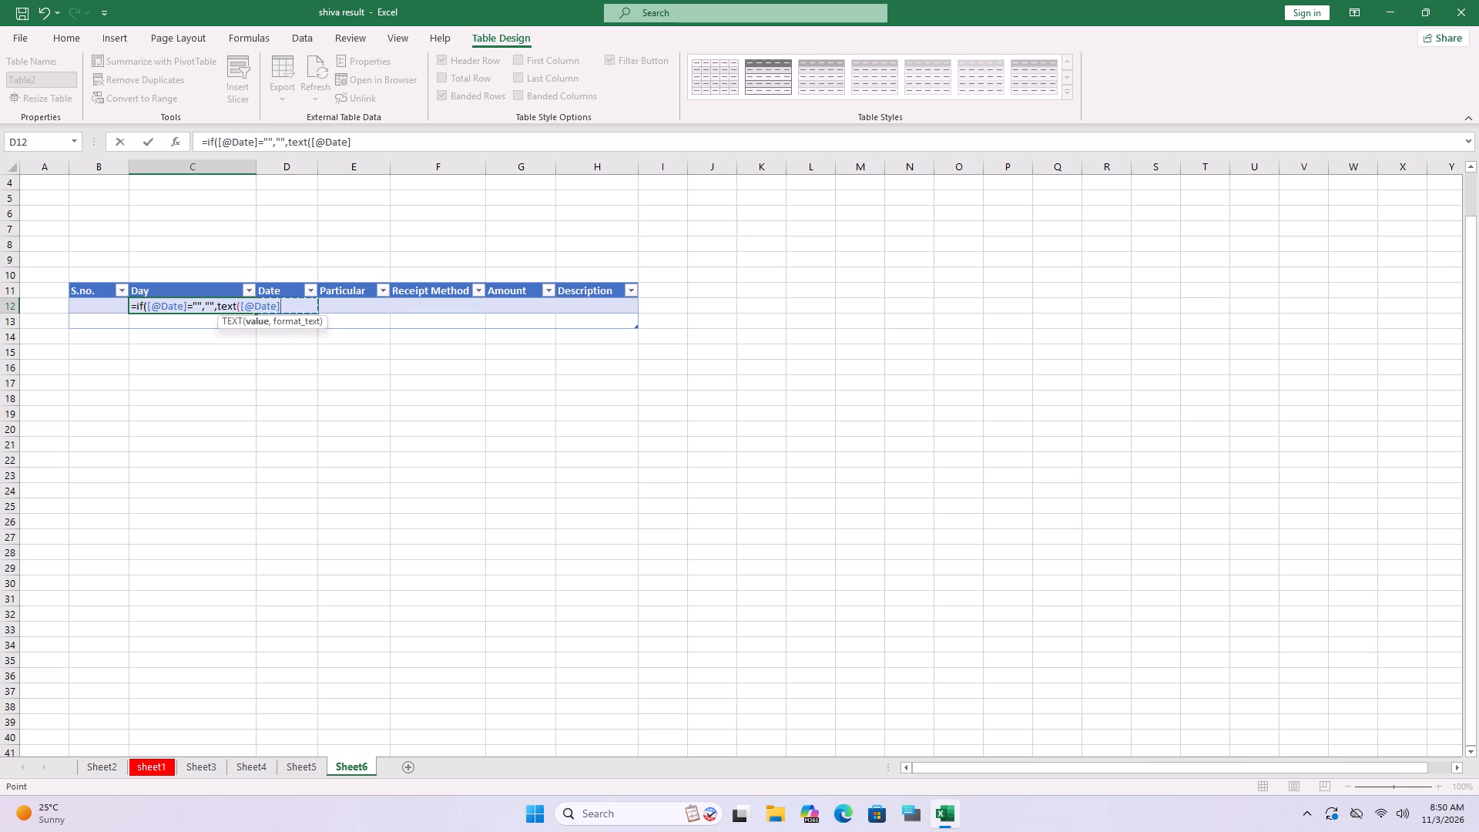
{"action": "key", "text": "comma"}
{"action": "type", "text": "\"\""}
{"action": "key", "text": "BackSpace"}
{"action": "type", "text": "ddd"}
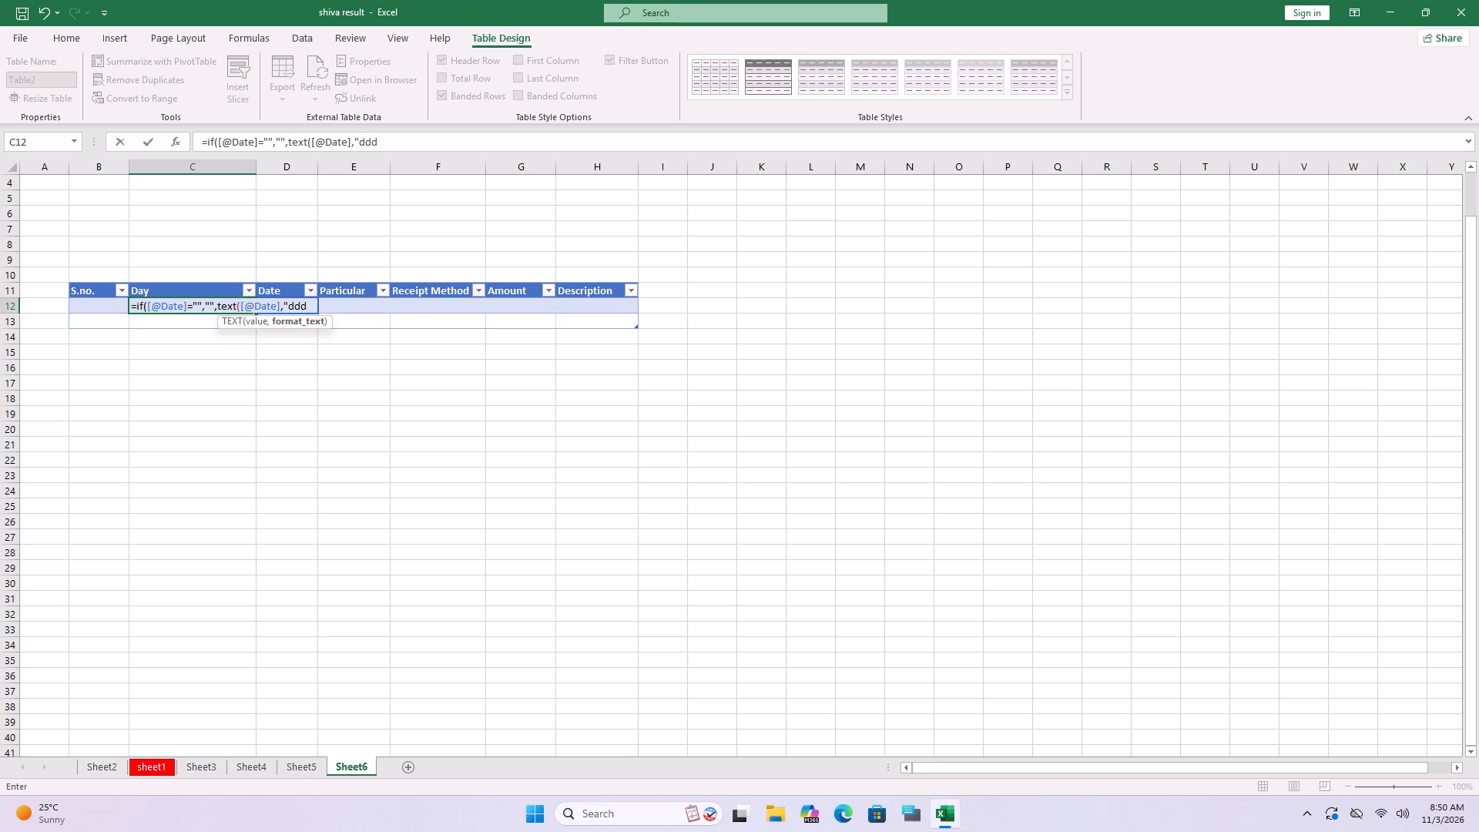
{"action": "key", "text": "shift+quotedbl"}
{"action": "key", "text": "shift+parenright"}
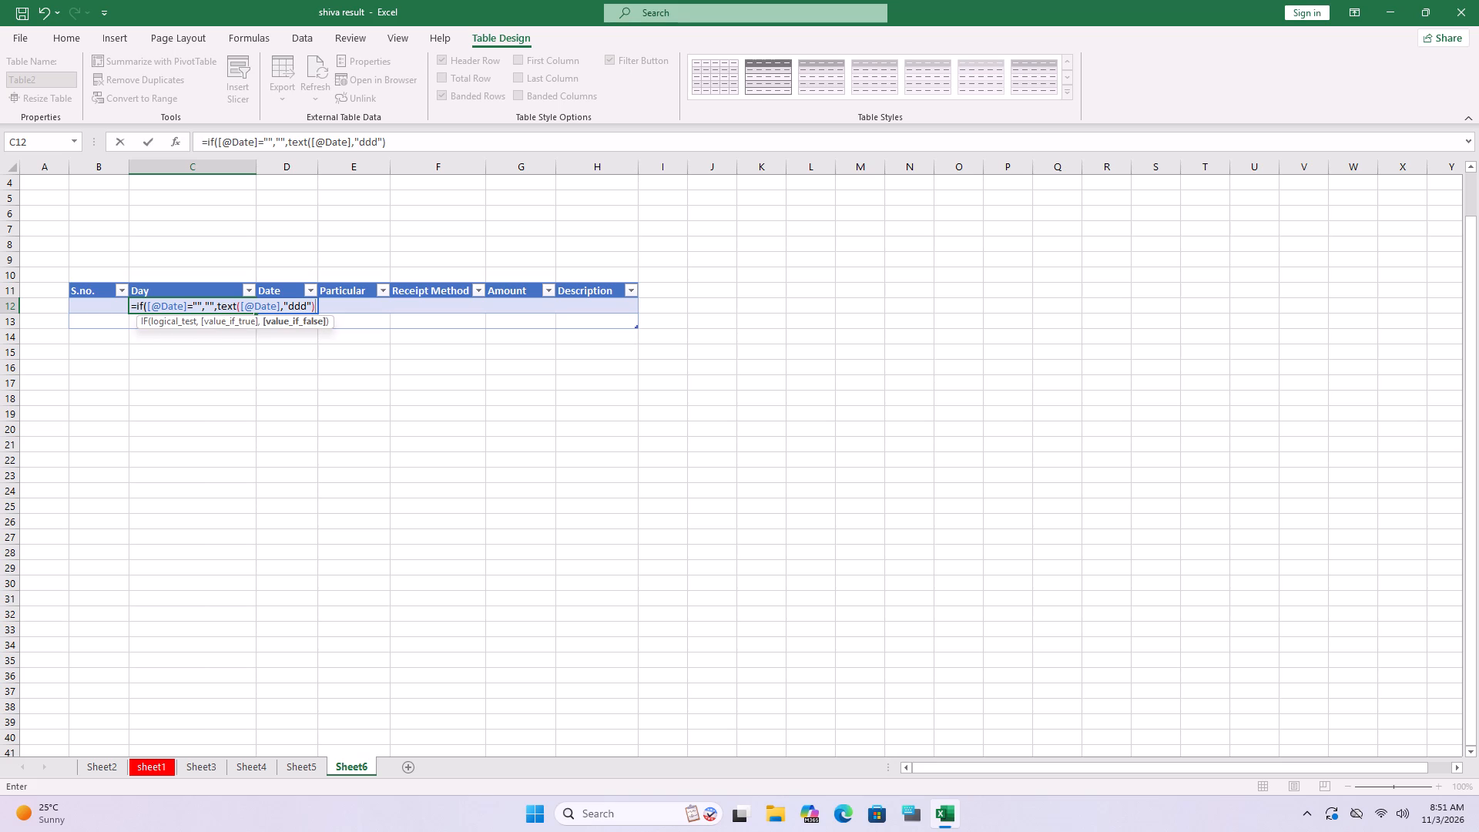
{"action": "key", "text": "shift+parenright"}
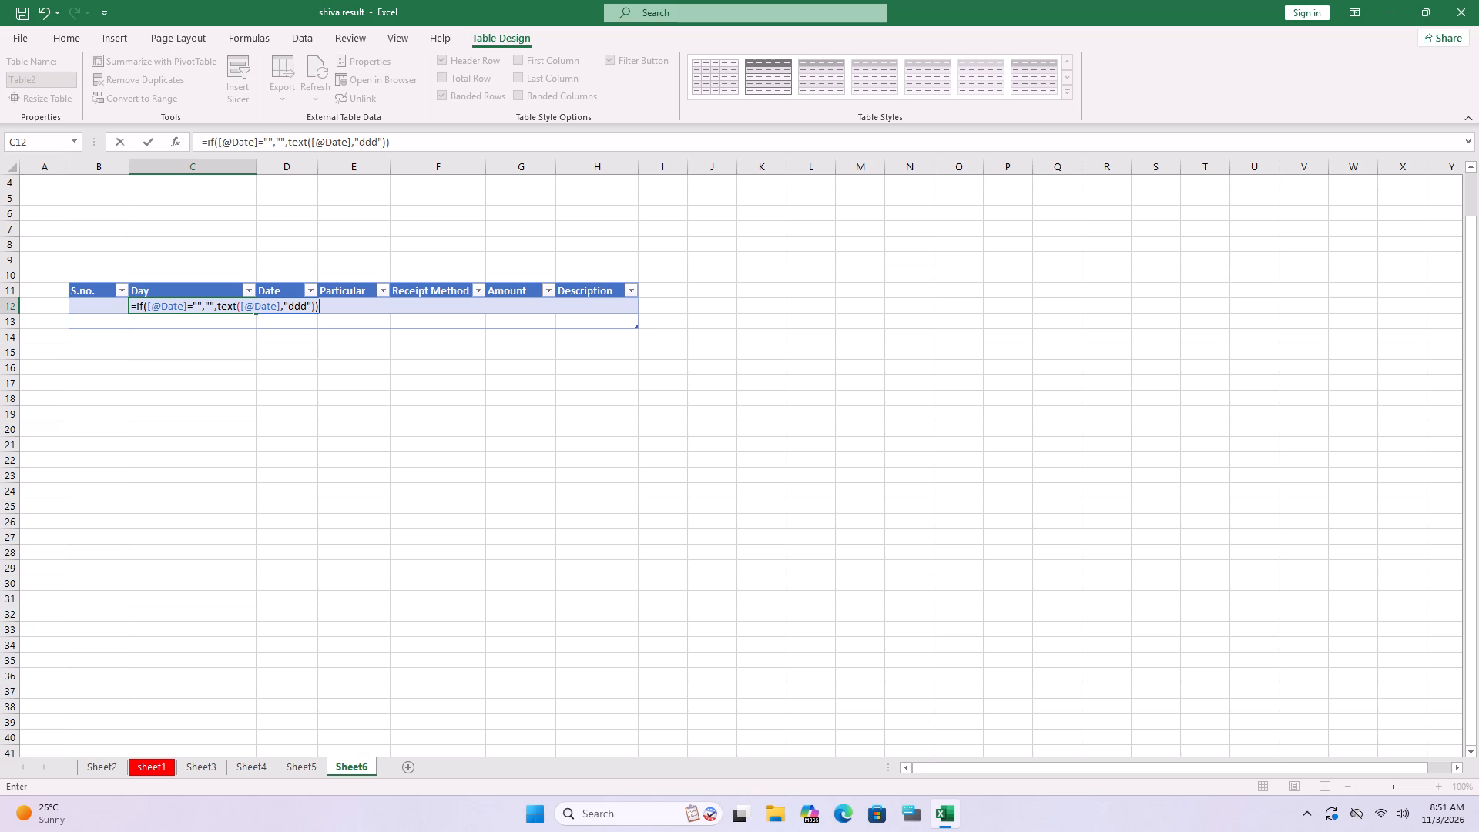
{"action": "key", "text": "Return"}
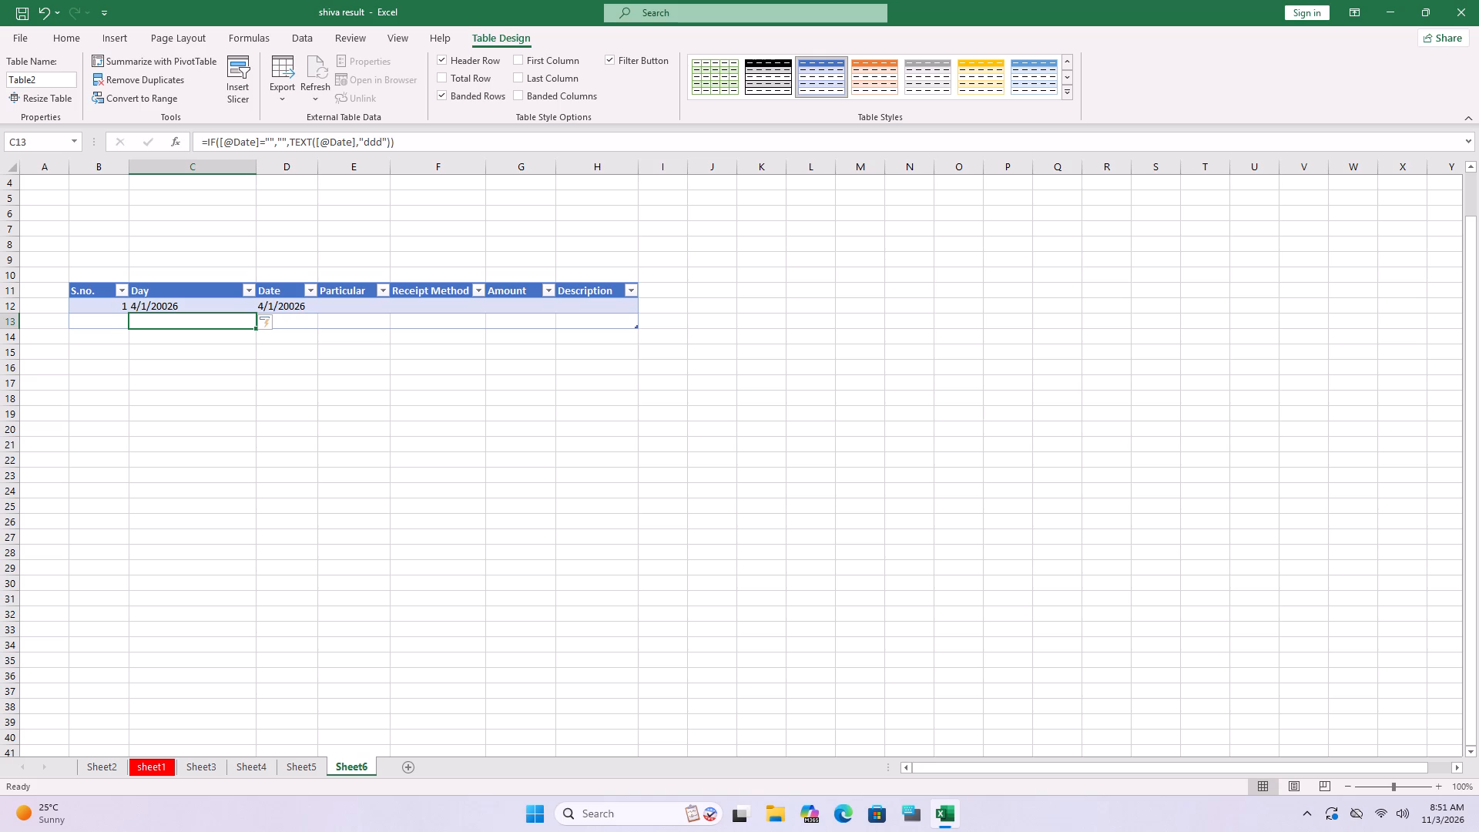
Clear the formula from Day cell C12.
{"action": "left_click", "coordinate": [233, 307]}
{"action": "key", "text": "BackSpace"}
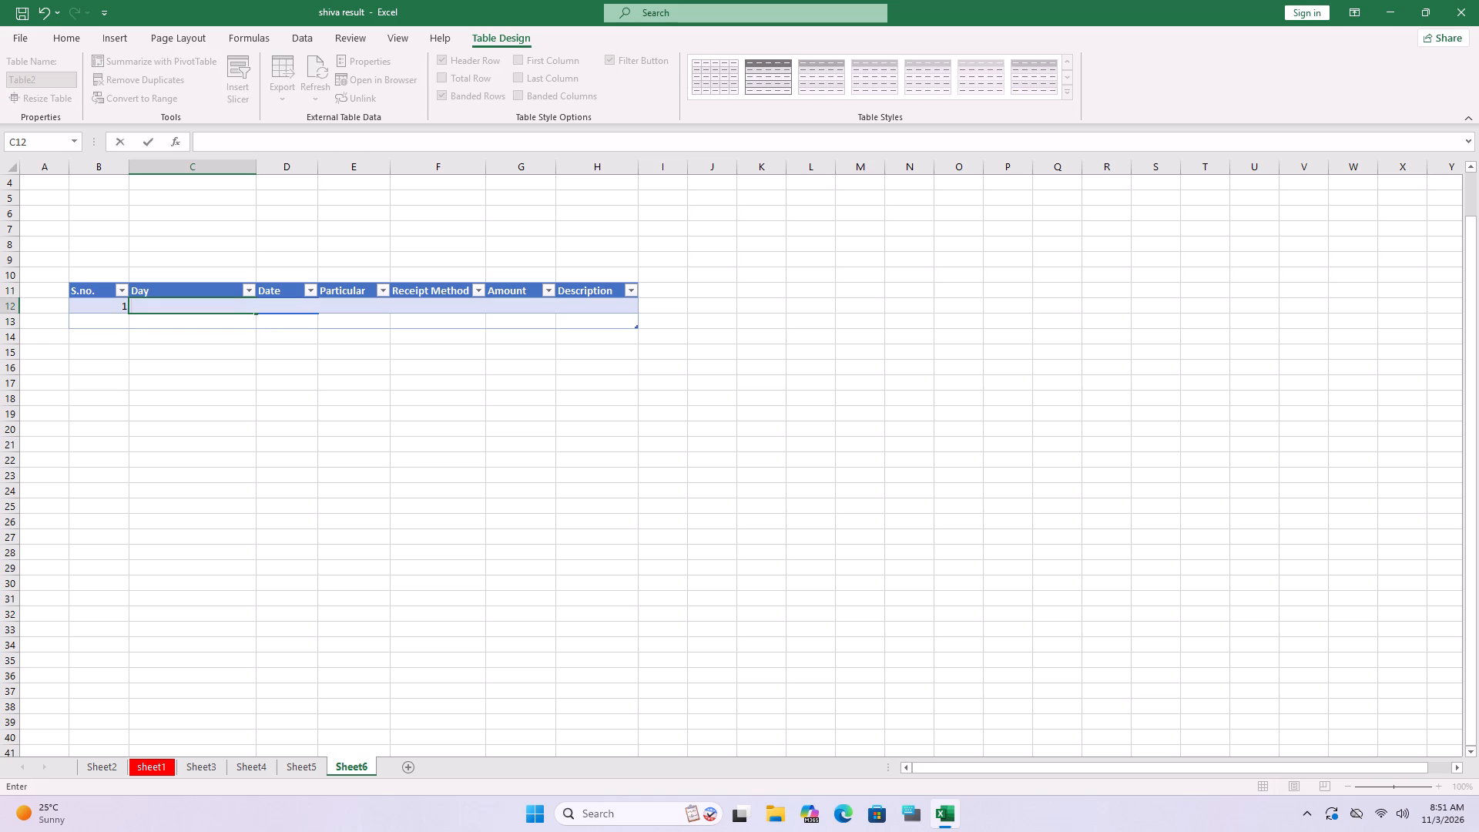
Close the shiva result workbook and save its changes.
{"action": "left_click", "coordinate": [1452, 7]}
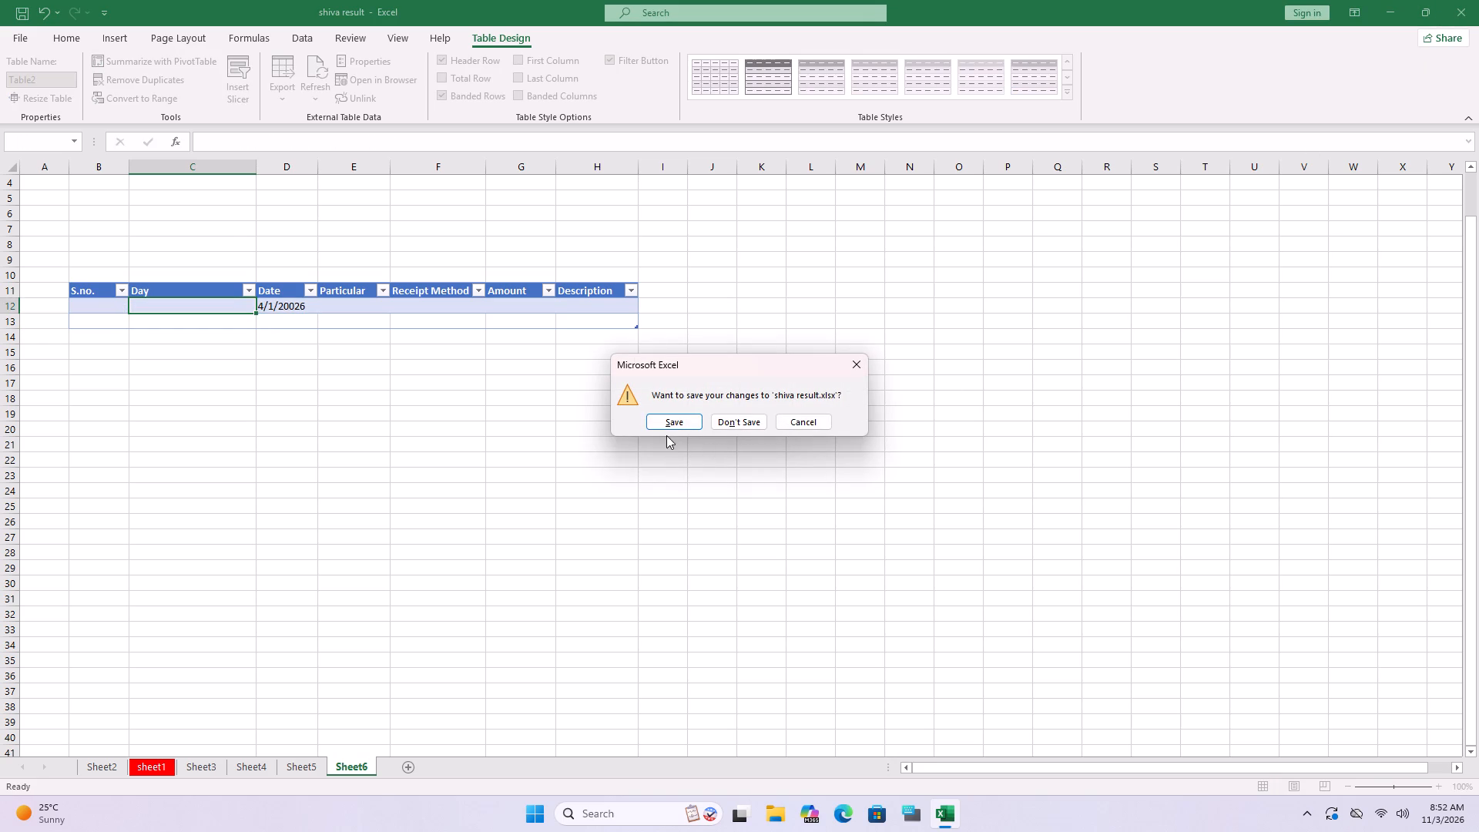
{"action": "left_click", "coordinate": [682, 424]}
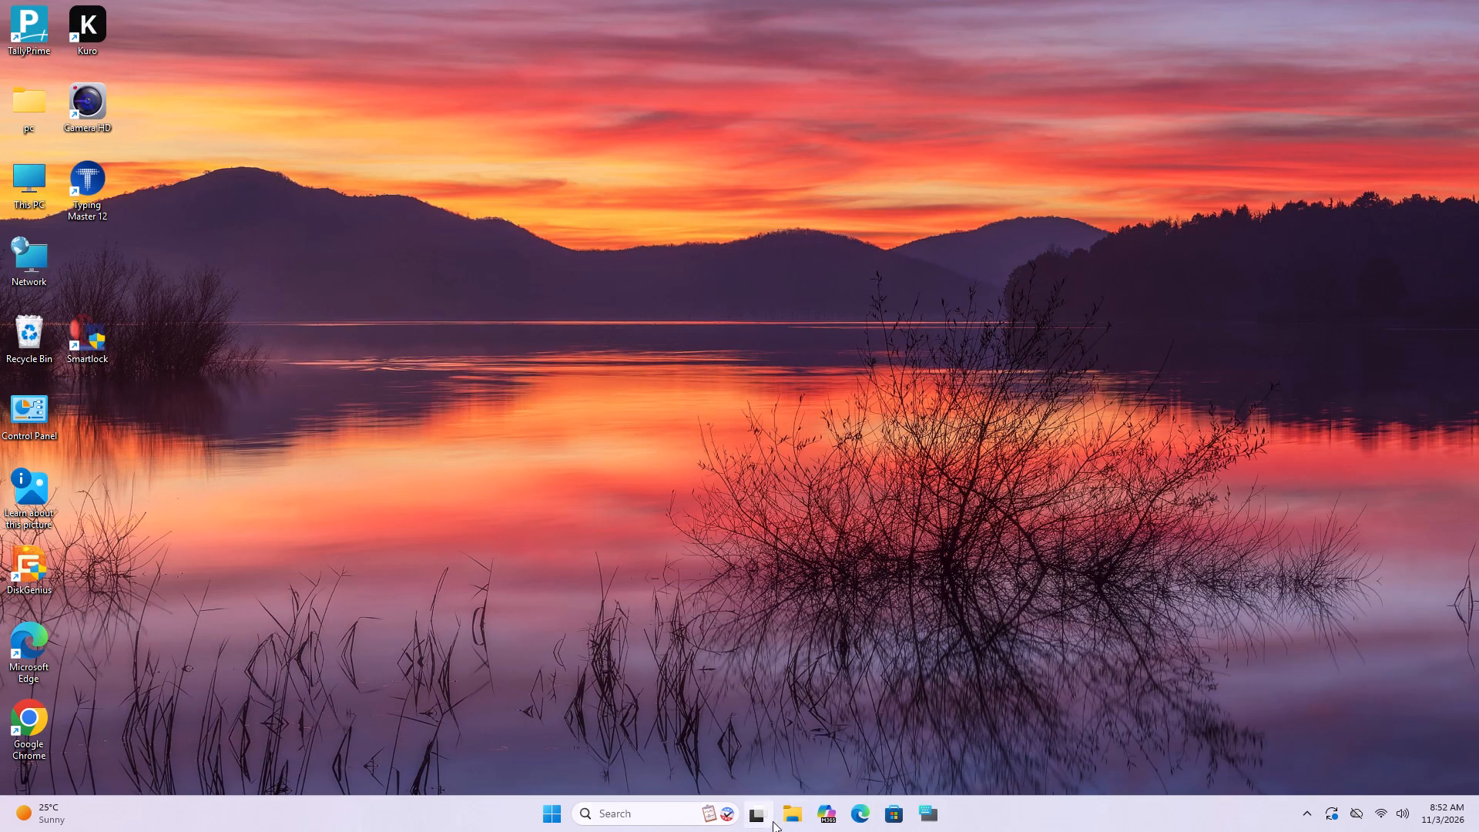
Launch Kuro from the recent items in Windows search.
{"action": "left_click", "coordinate": [671, 811]}
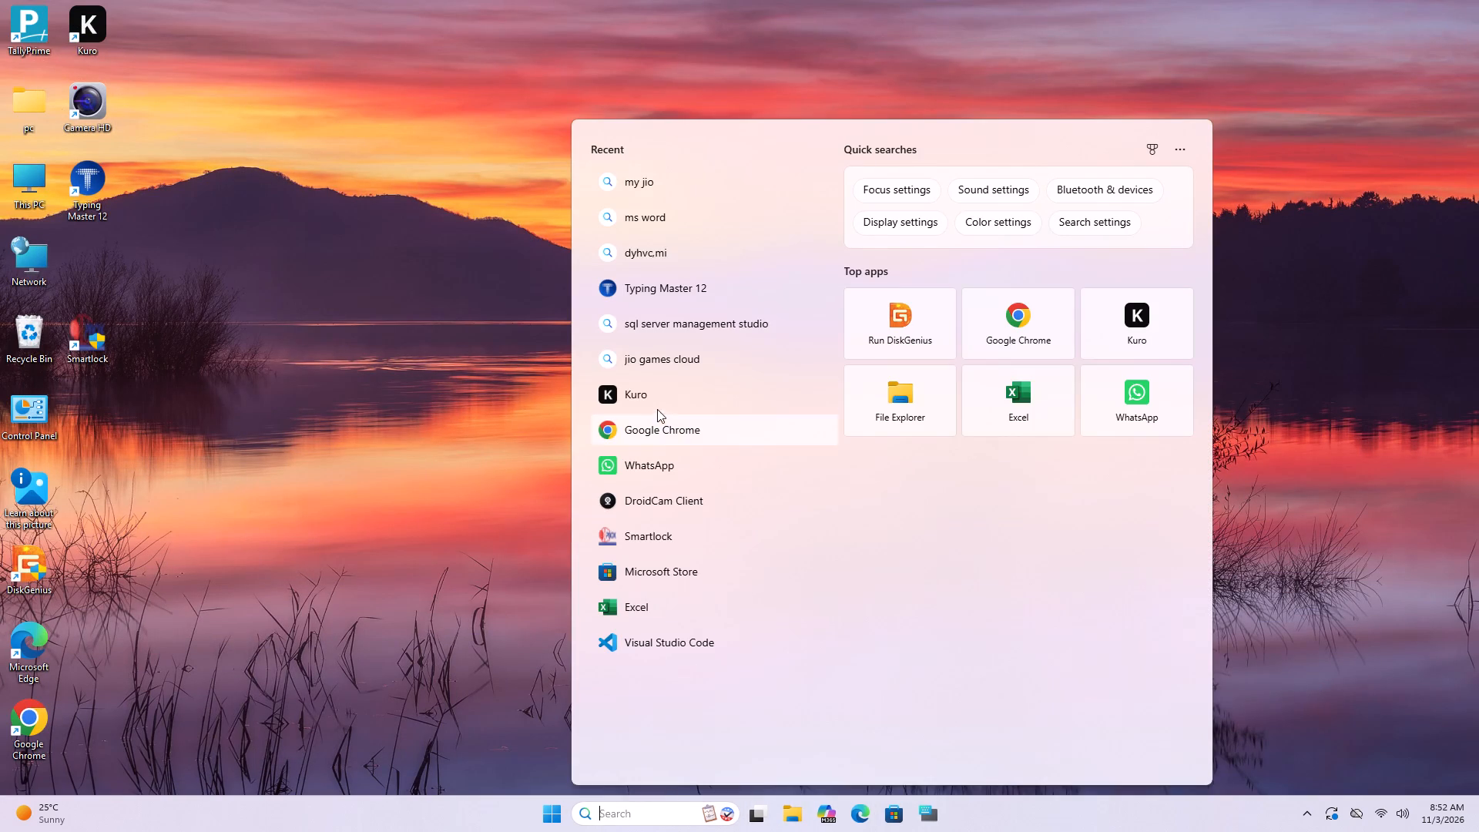
{"action": "left_click", "coordinate": [656, 409]}
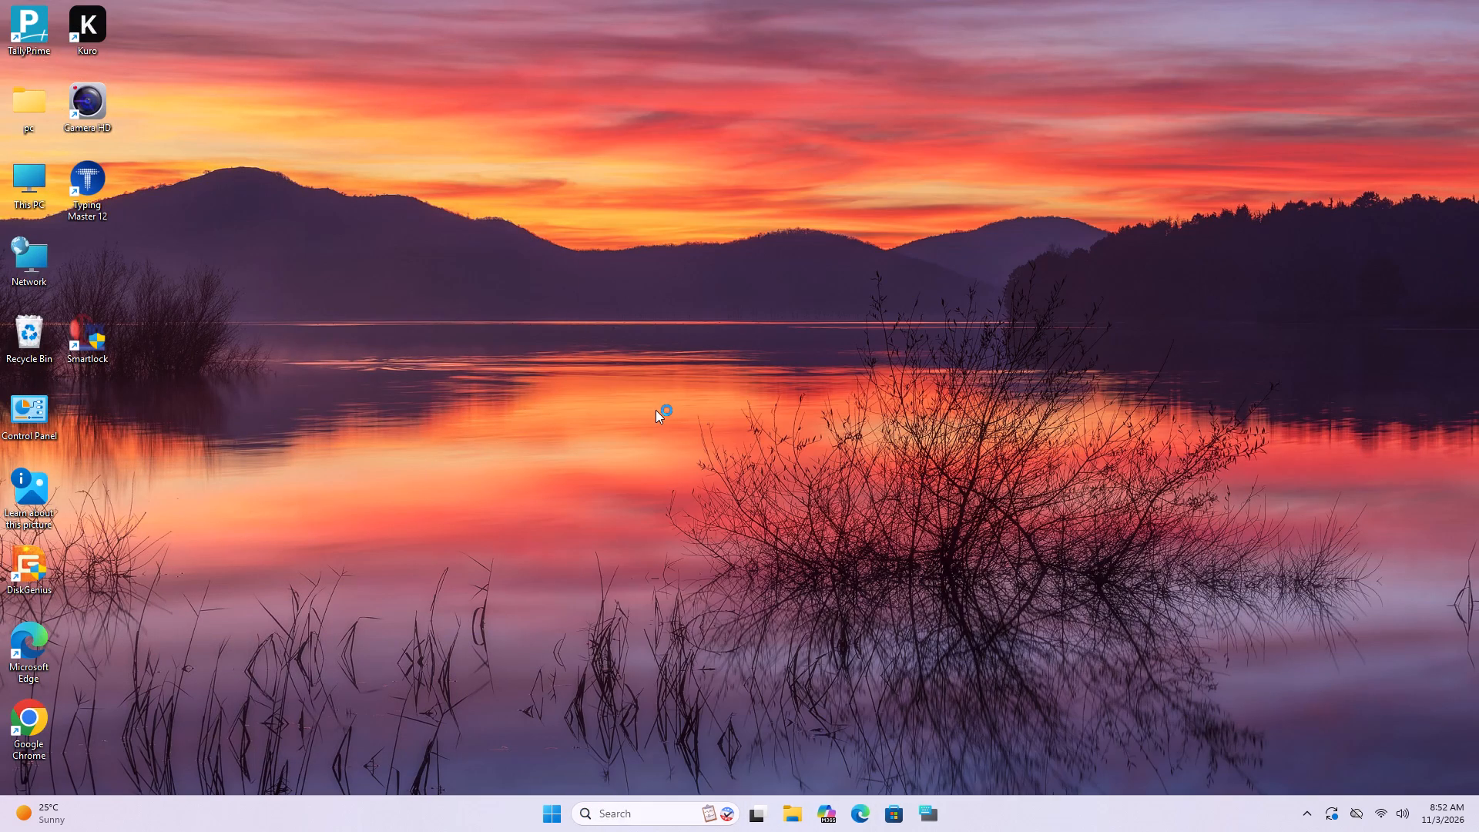